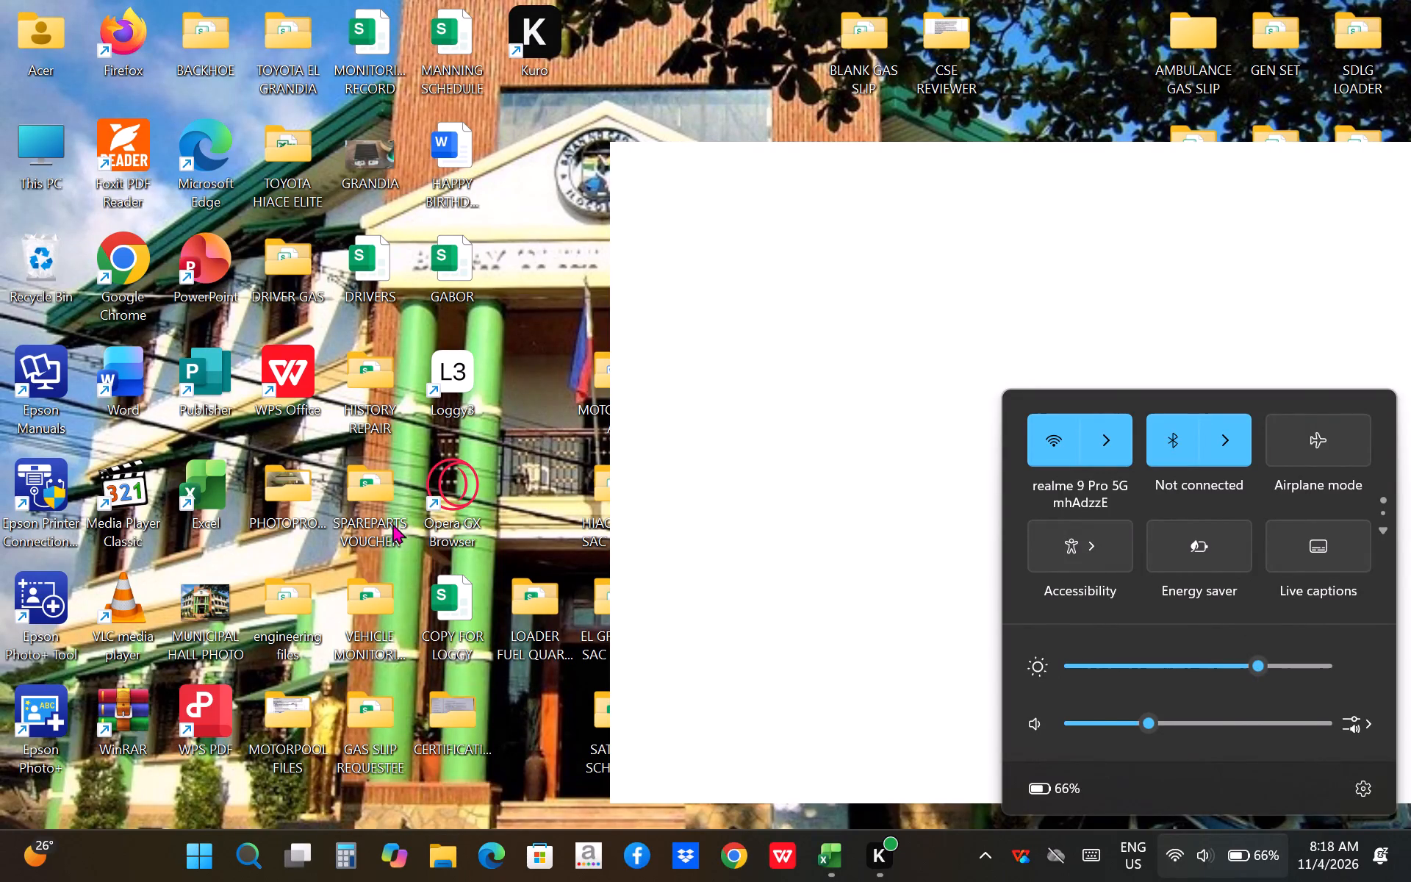
double_click(378, 510)
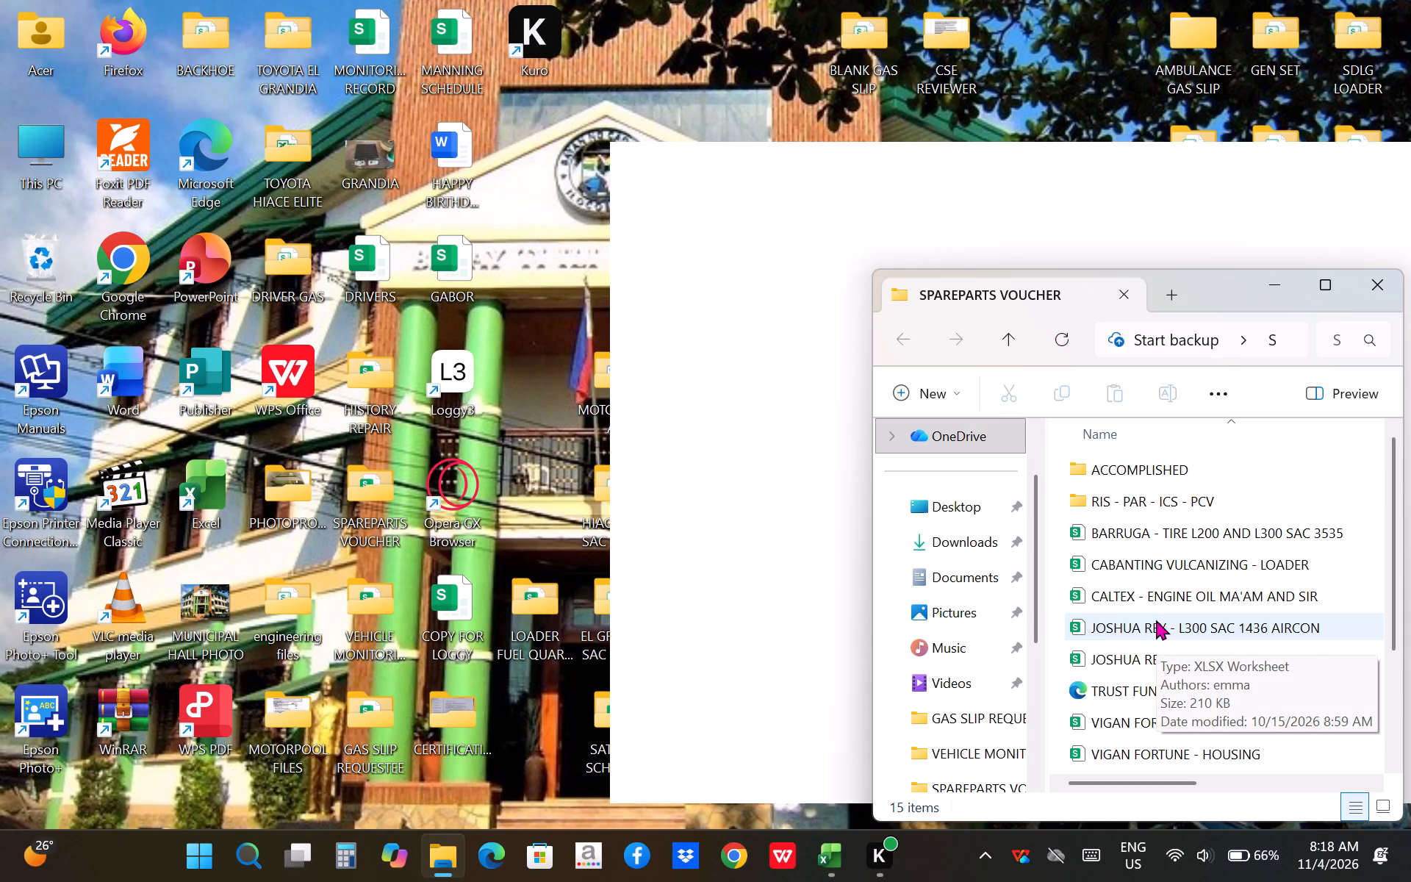
click(1156, 620)
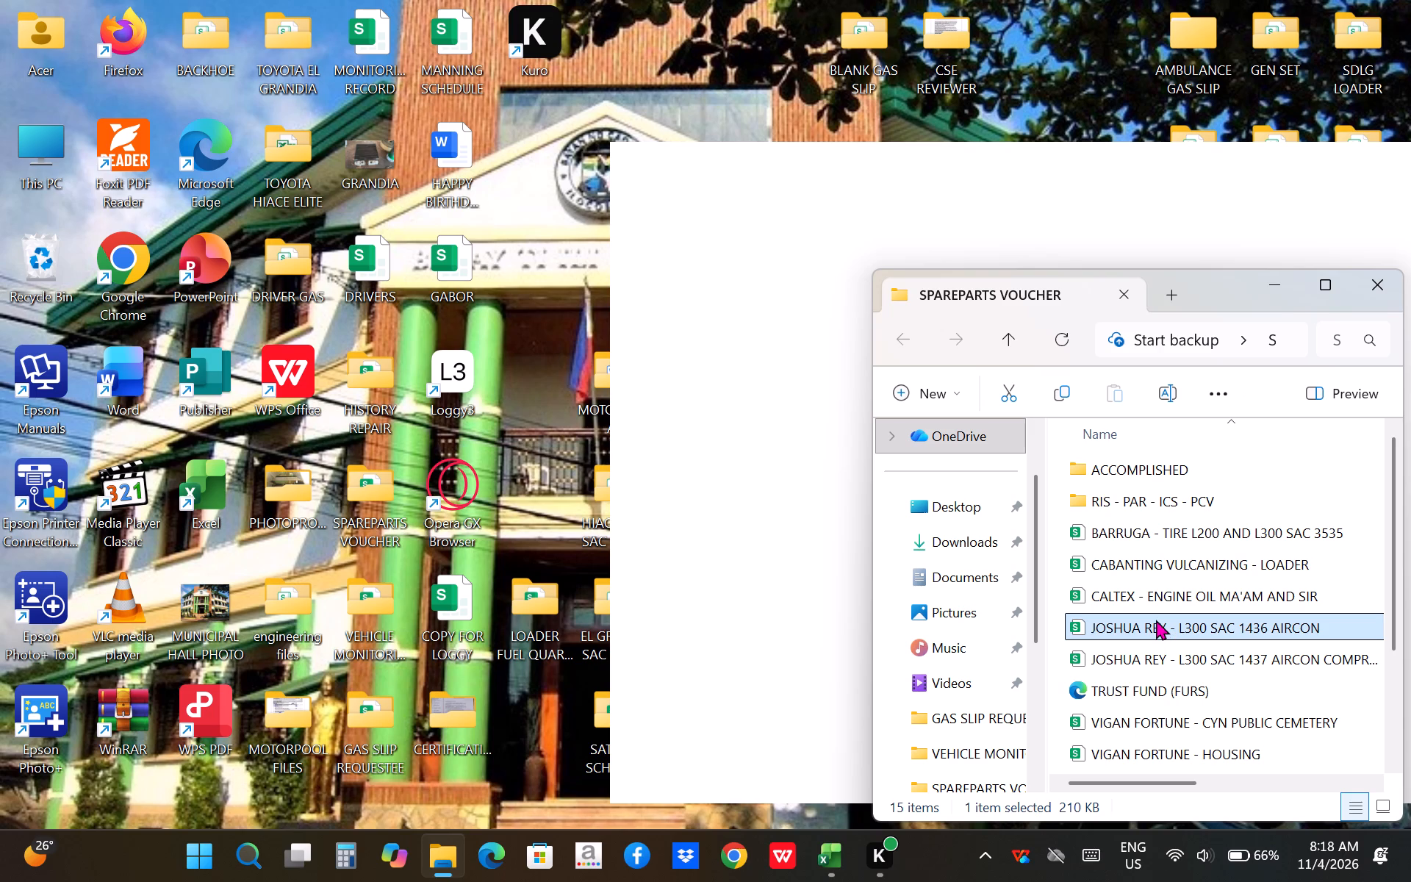
double_click(1156, 620)
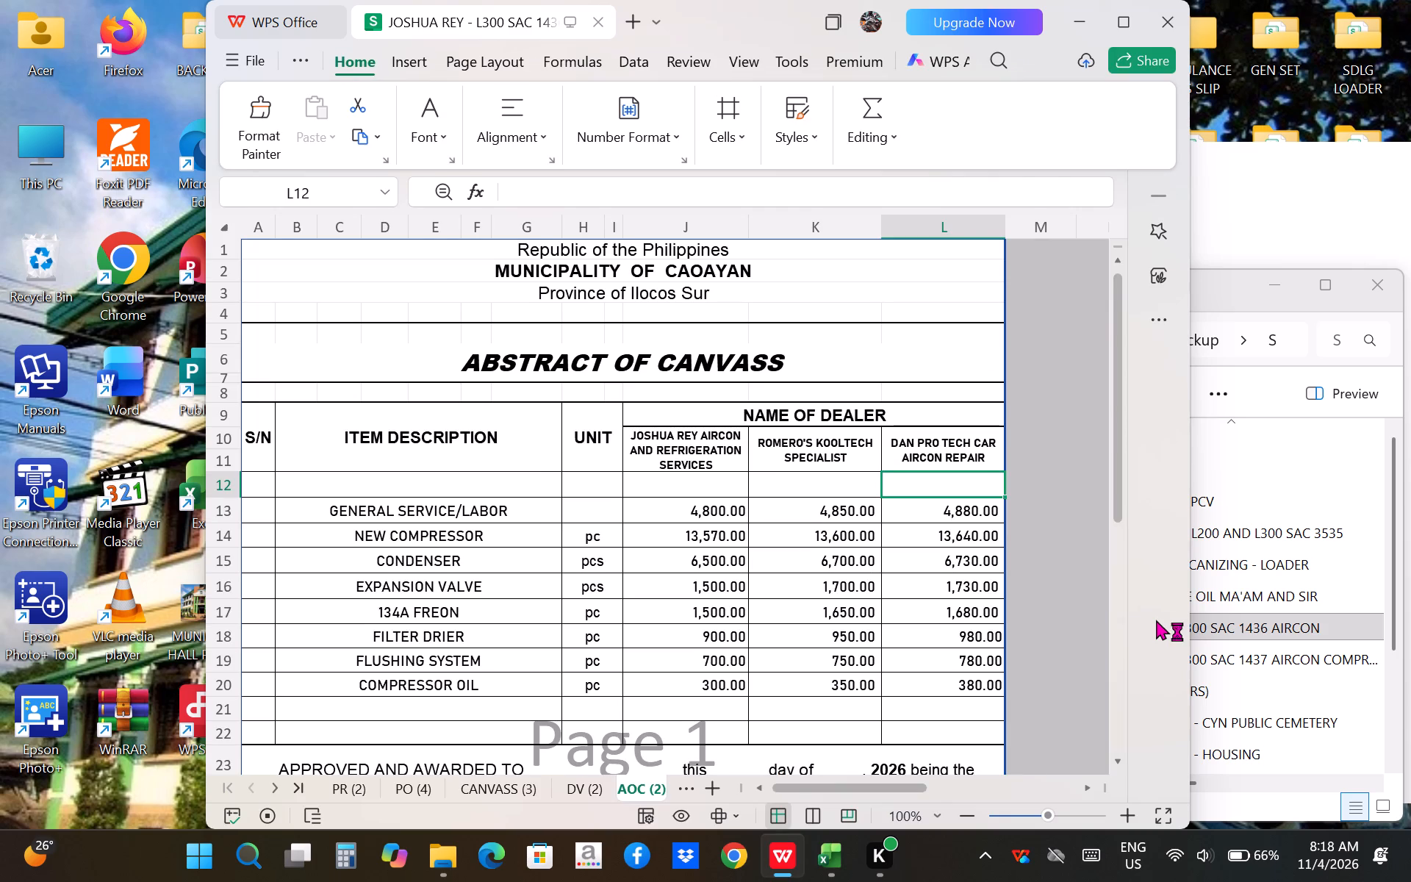
On the PO (4) sheet, widen the Description column C just enough to fit the full supplier name in row 7.
click(336, 781)
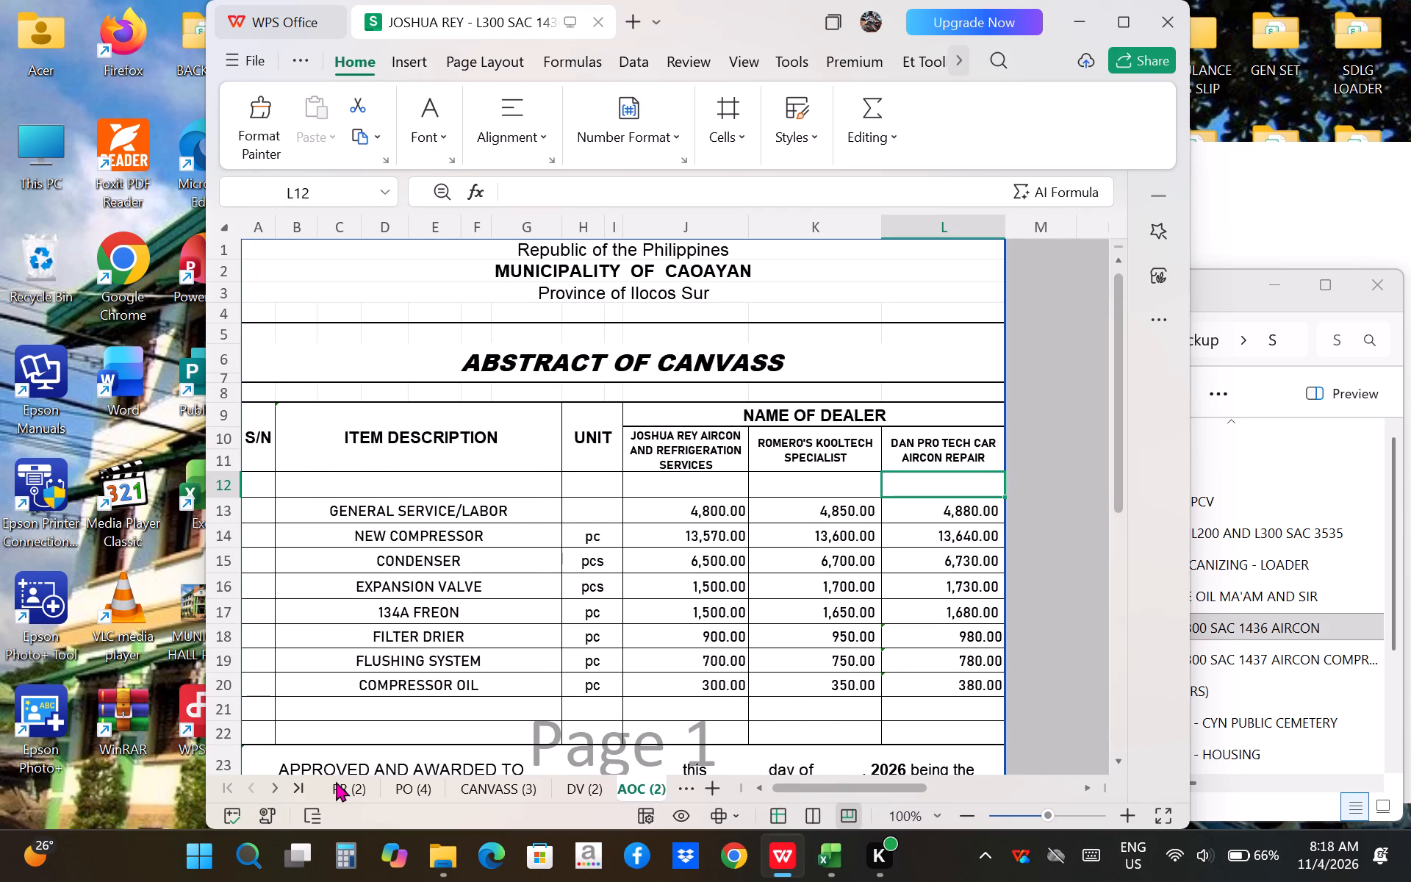
click(403, 795)
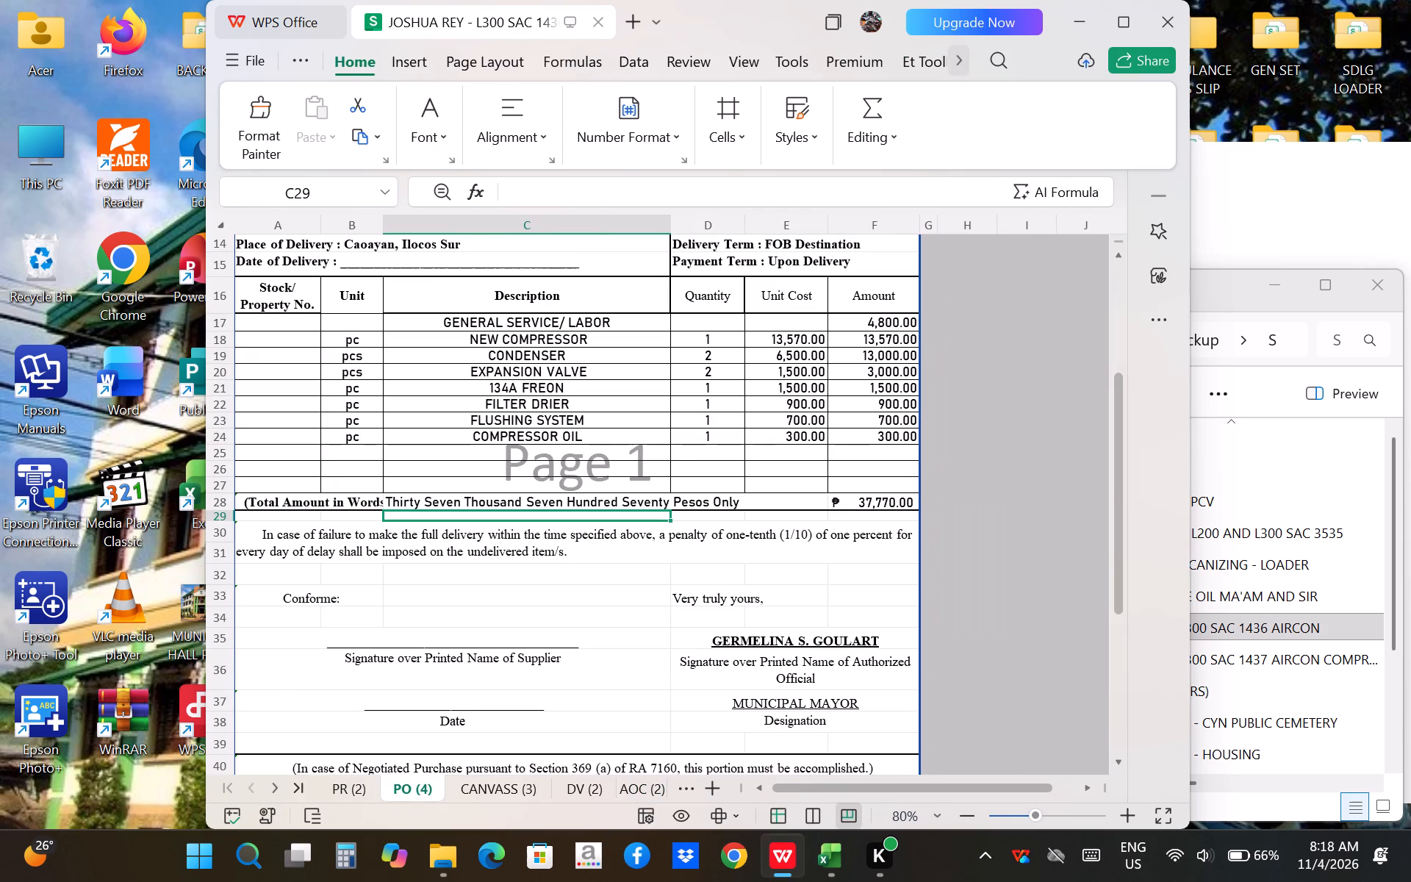
drag(1117, 593, 1127, 553)
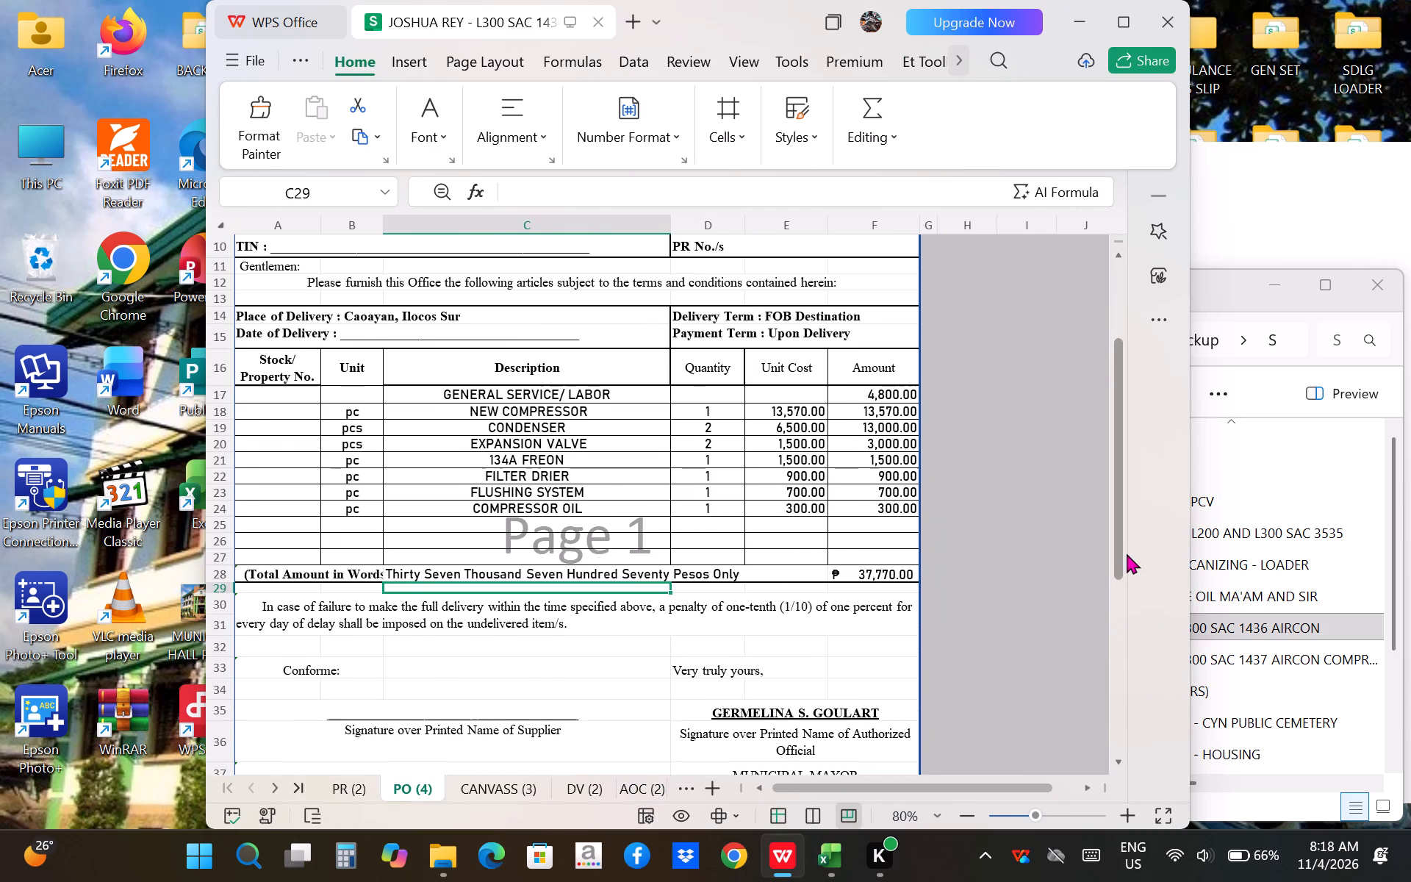
drag(1127, 553, 1127, 523)
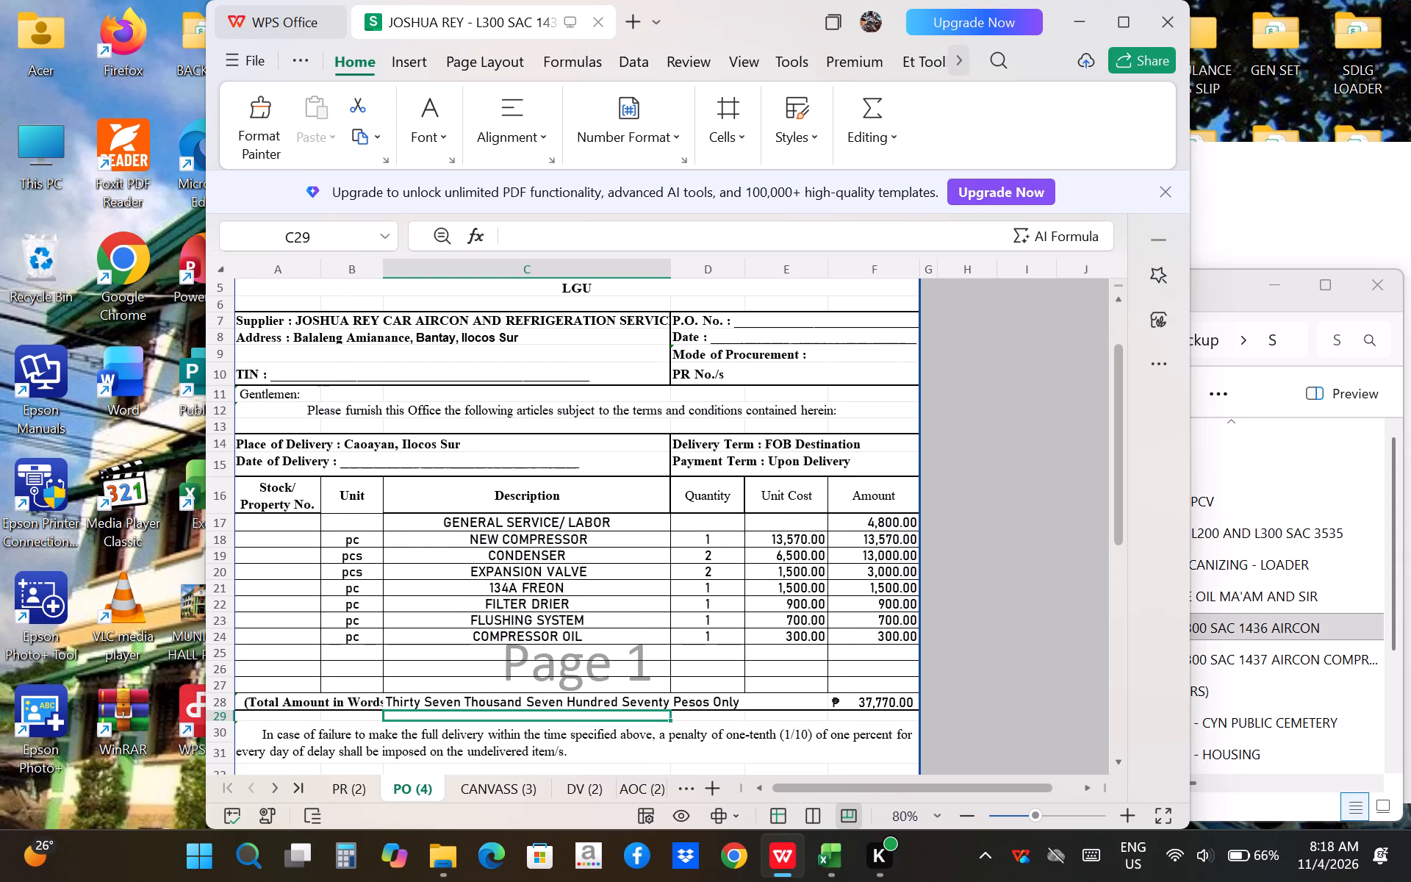
drag(668, 271, 681, 271)
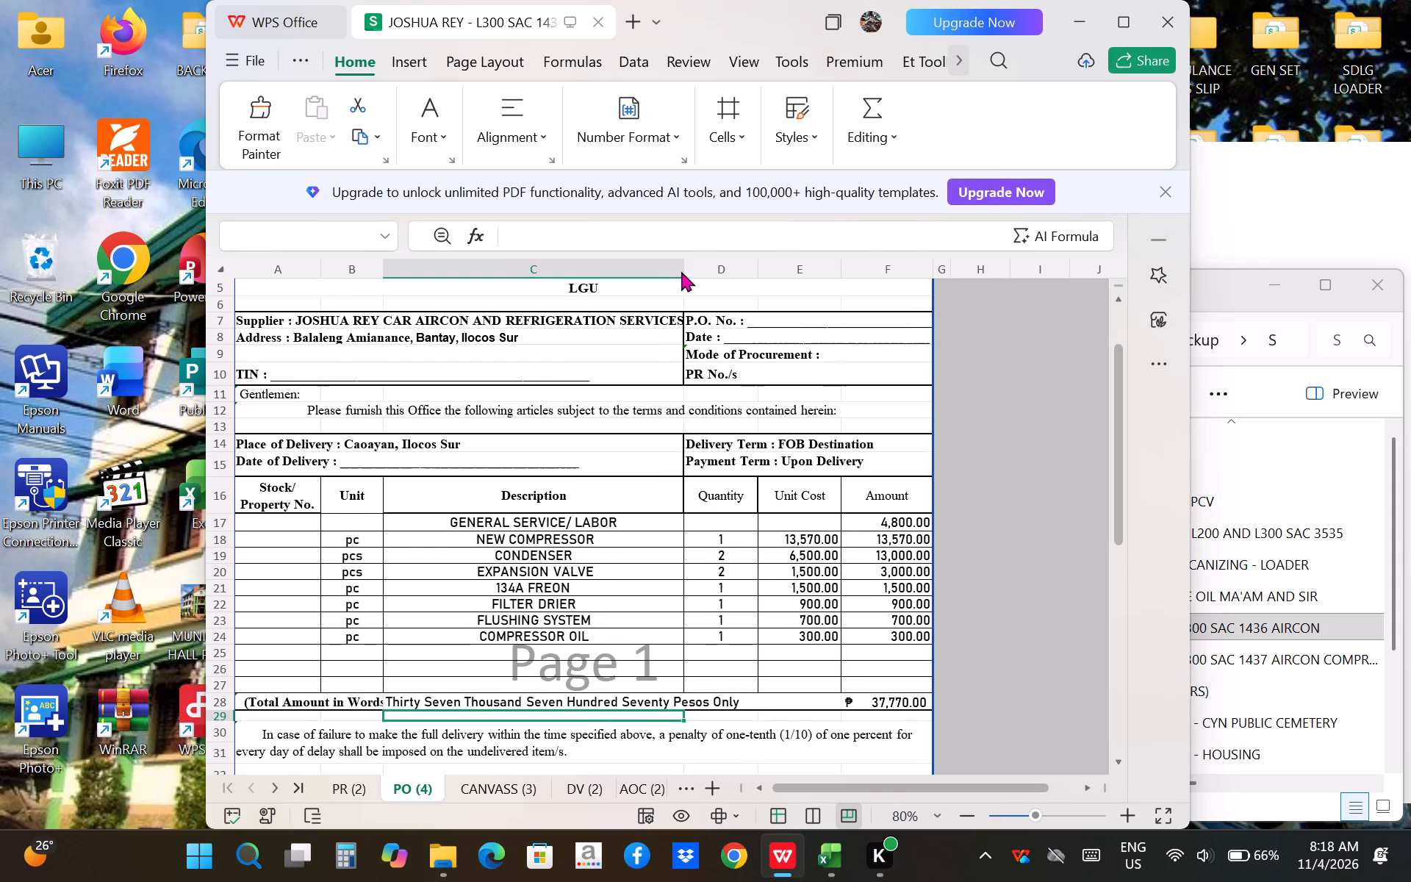
double_click(681, 265)
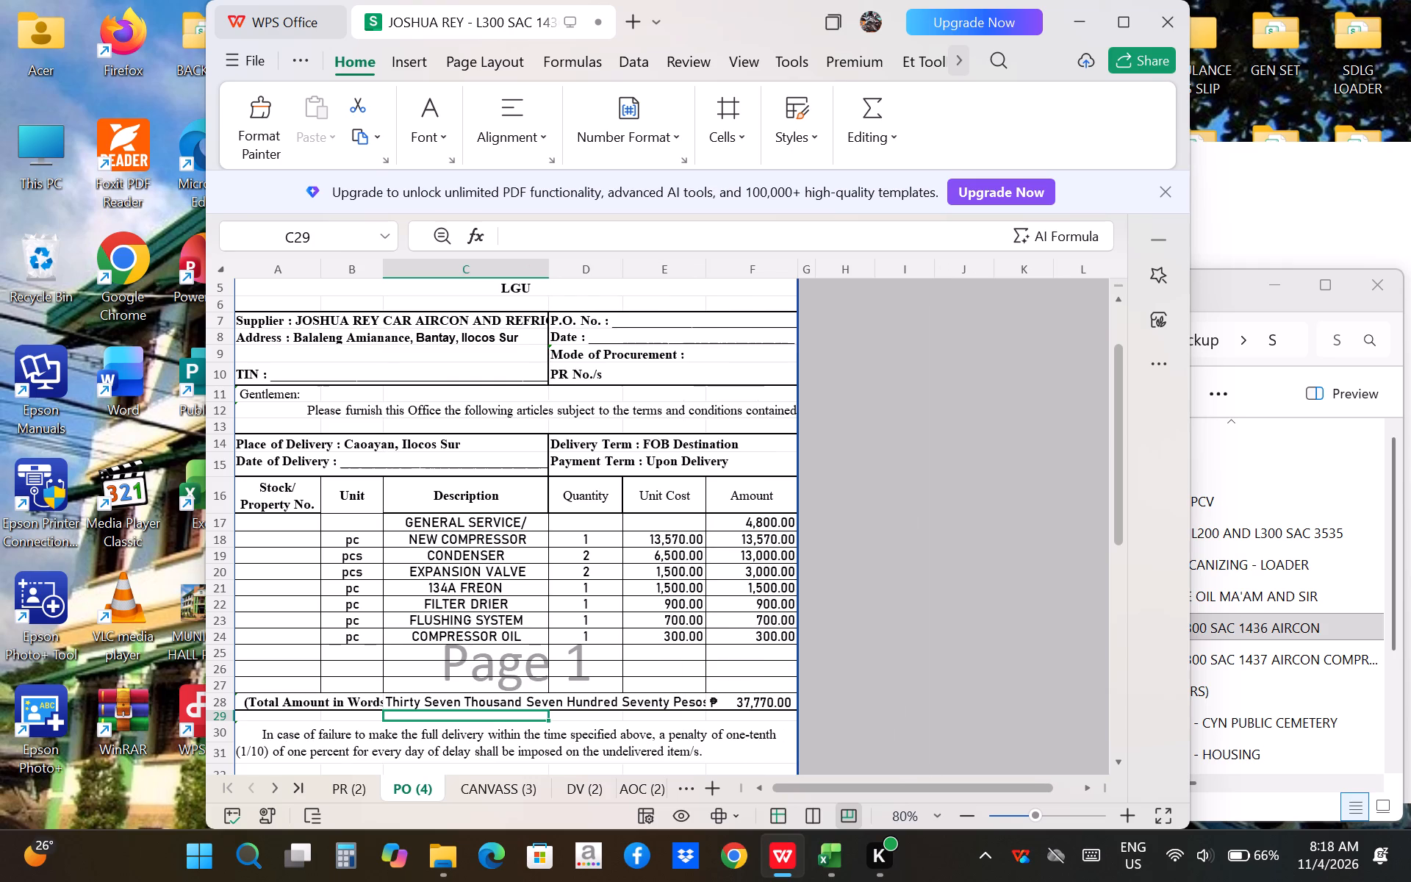
drag(546, 261, 620, 276)
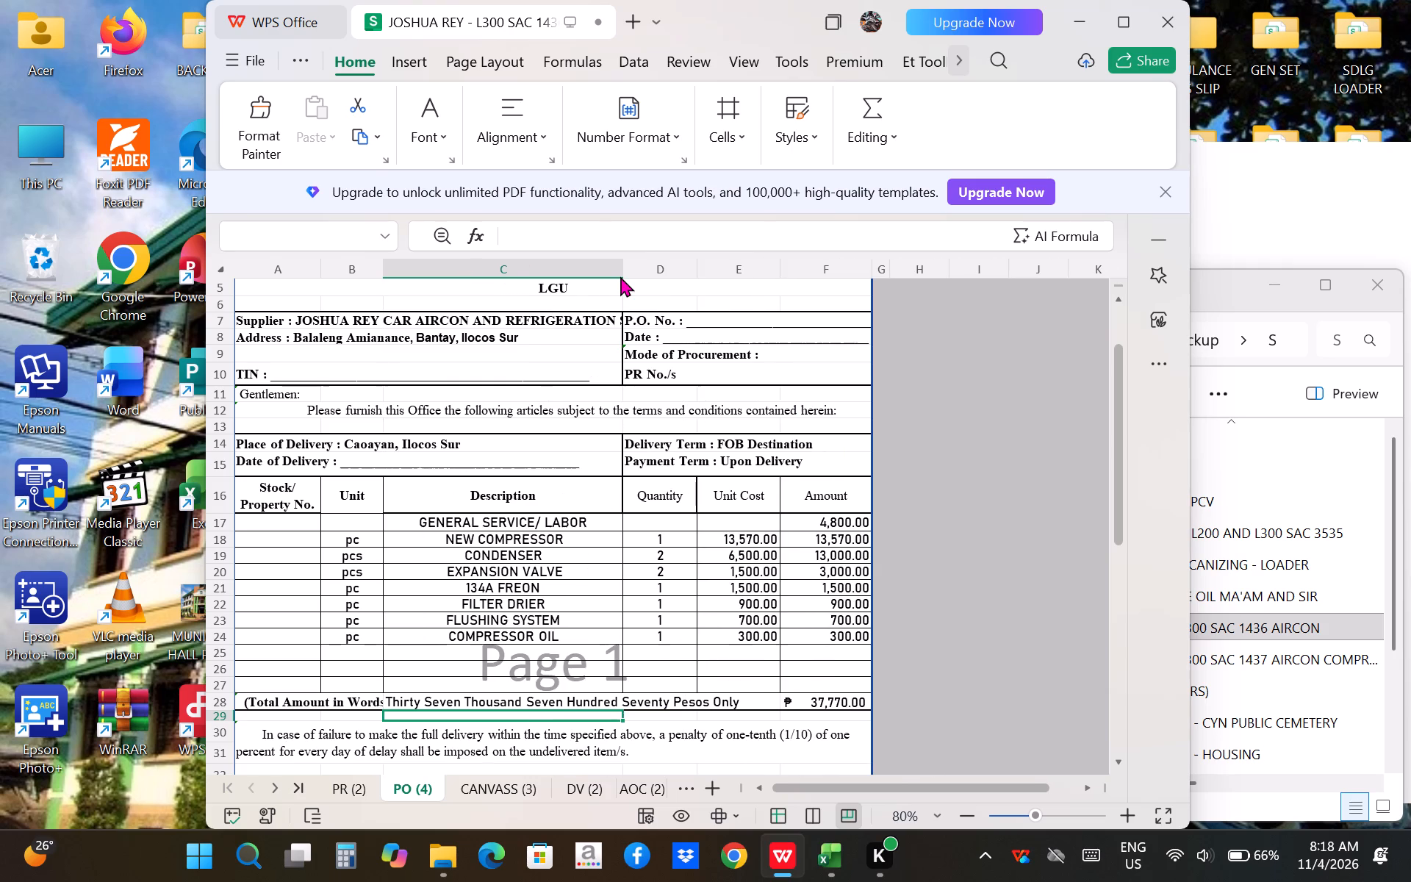
drag(623, 265, 663, 268)
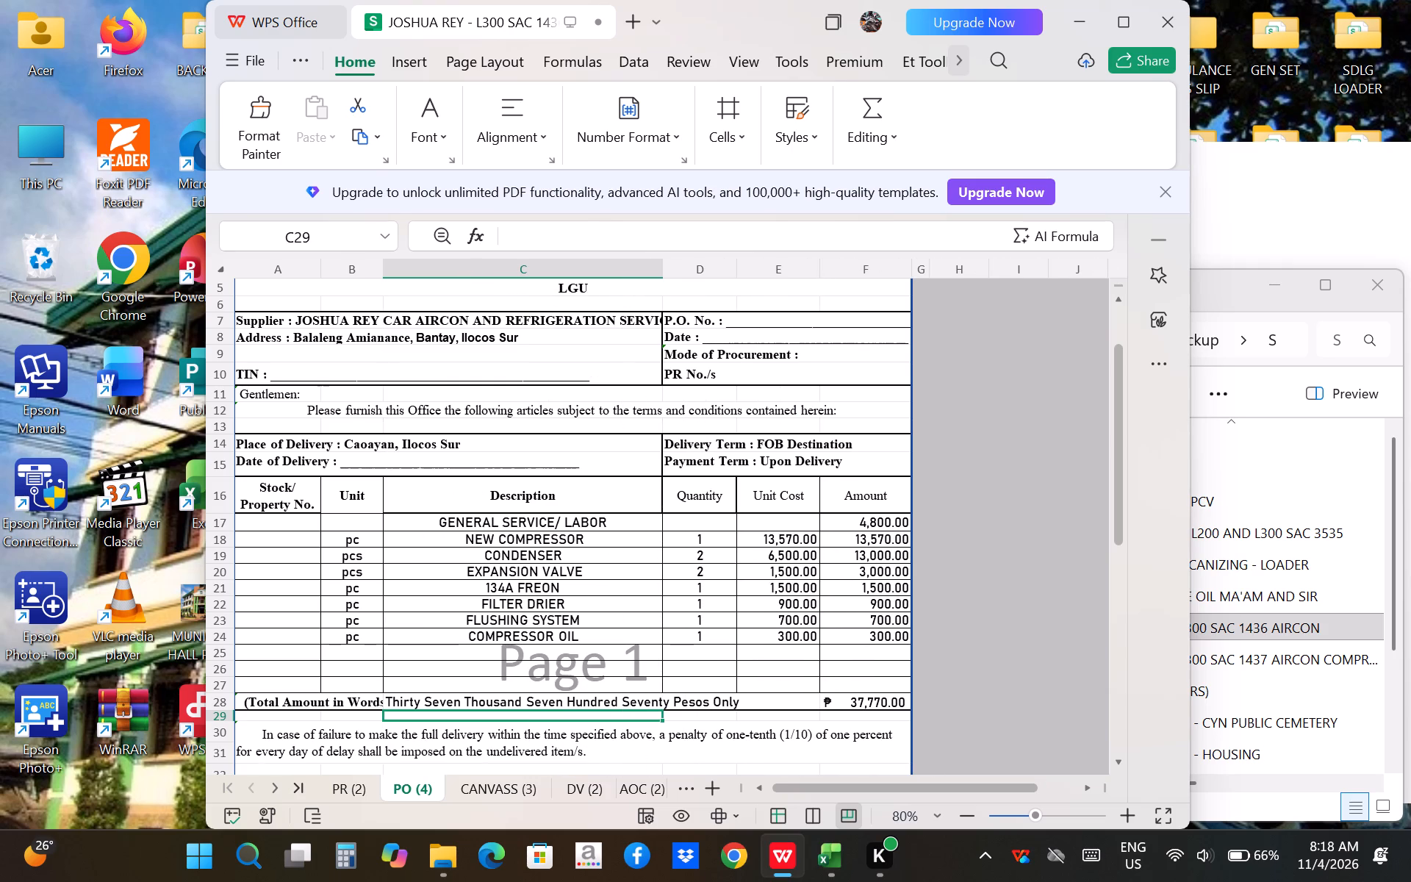
drag(667, 277, 699, 281)
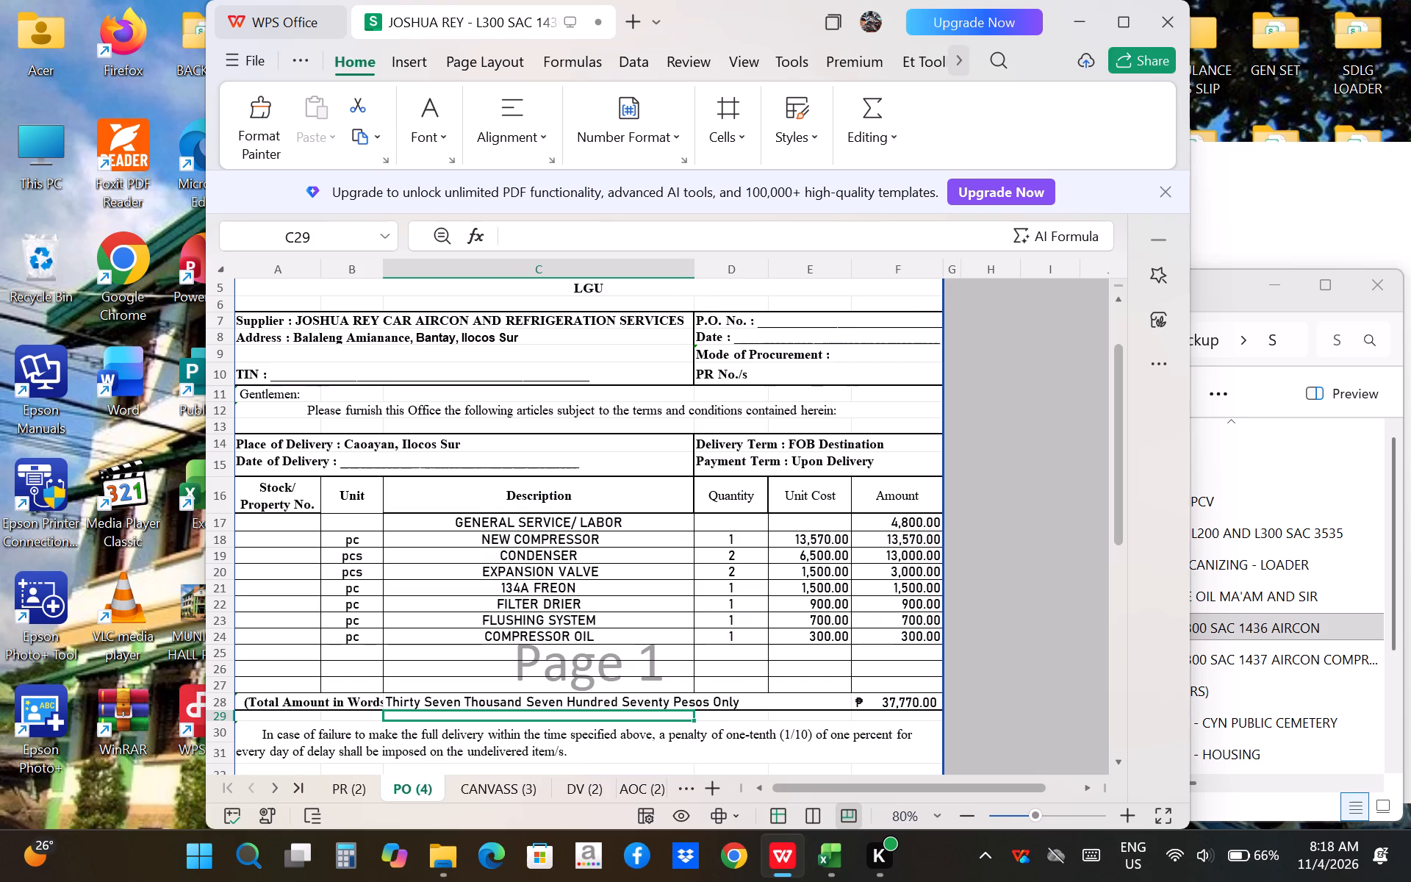
click(695, 270)
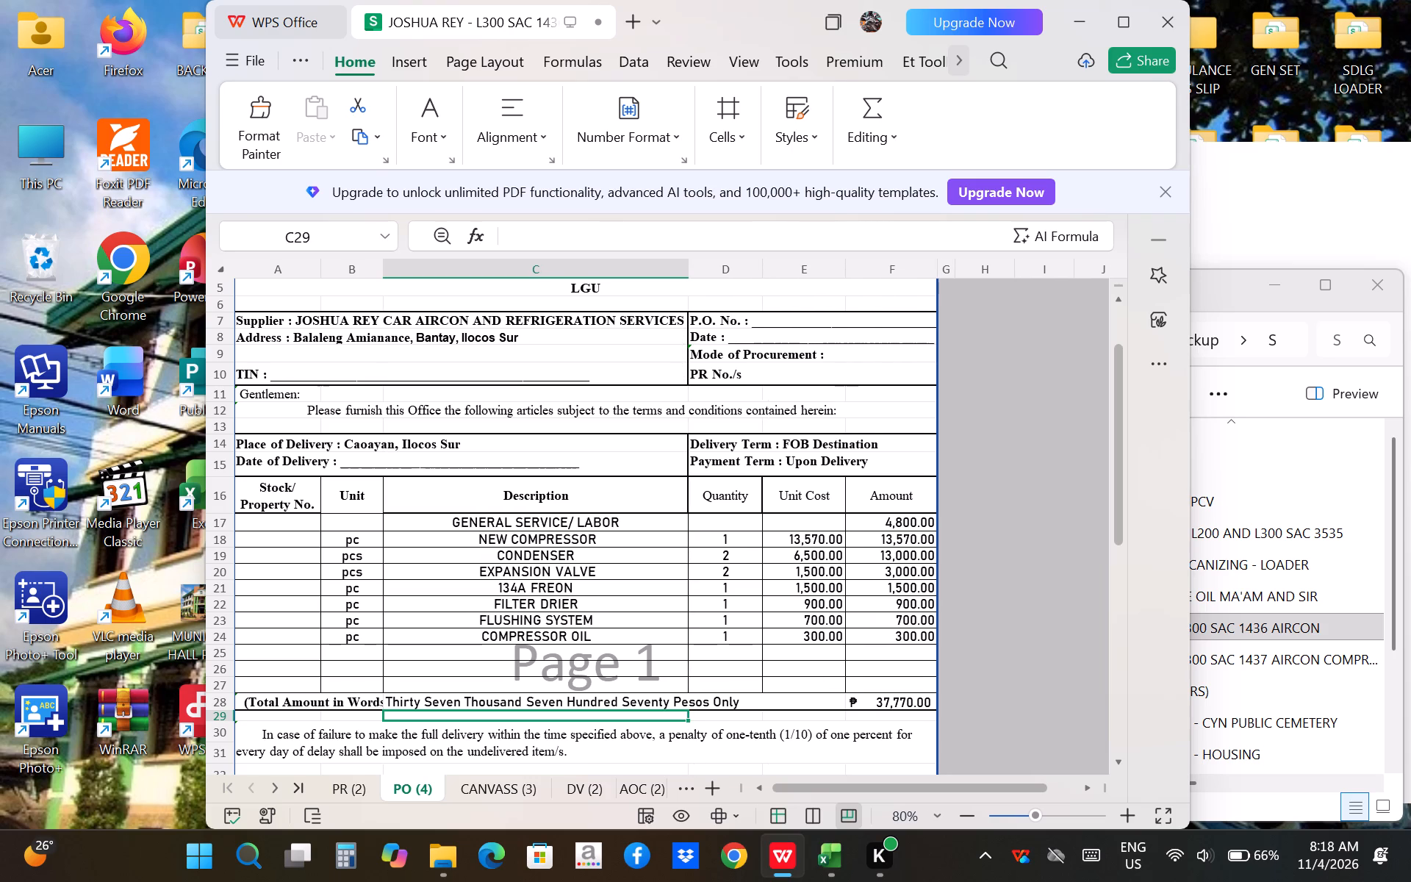
drag(1117, 491, 1117, 523)
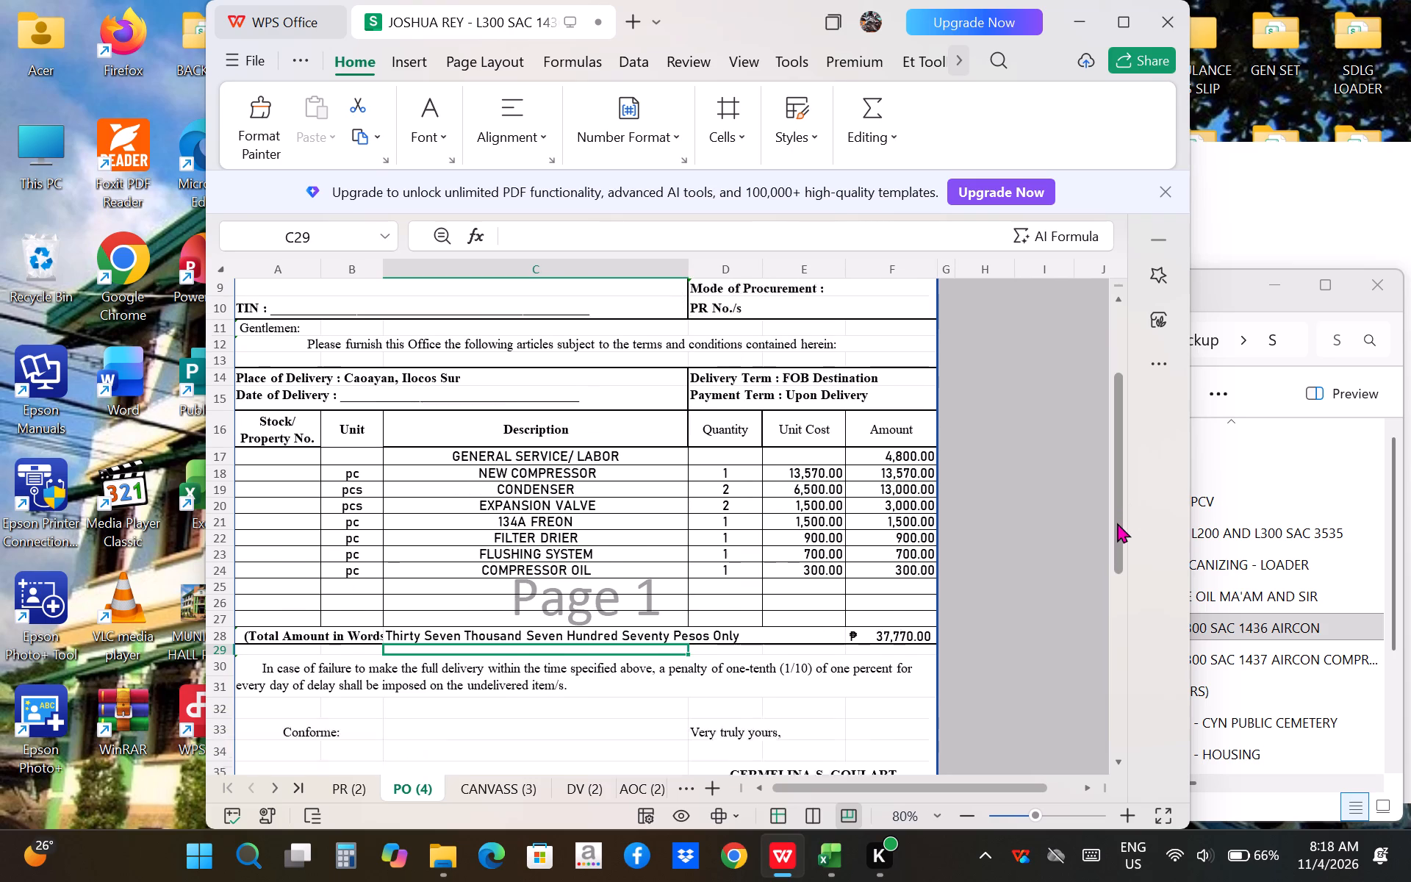
drag(1117, 523, 1130, 448)
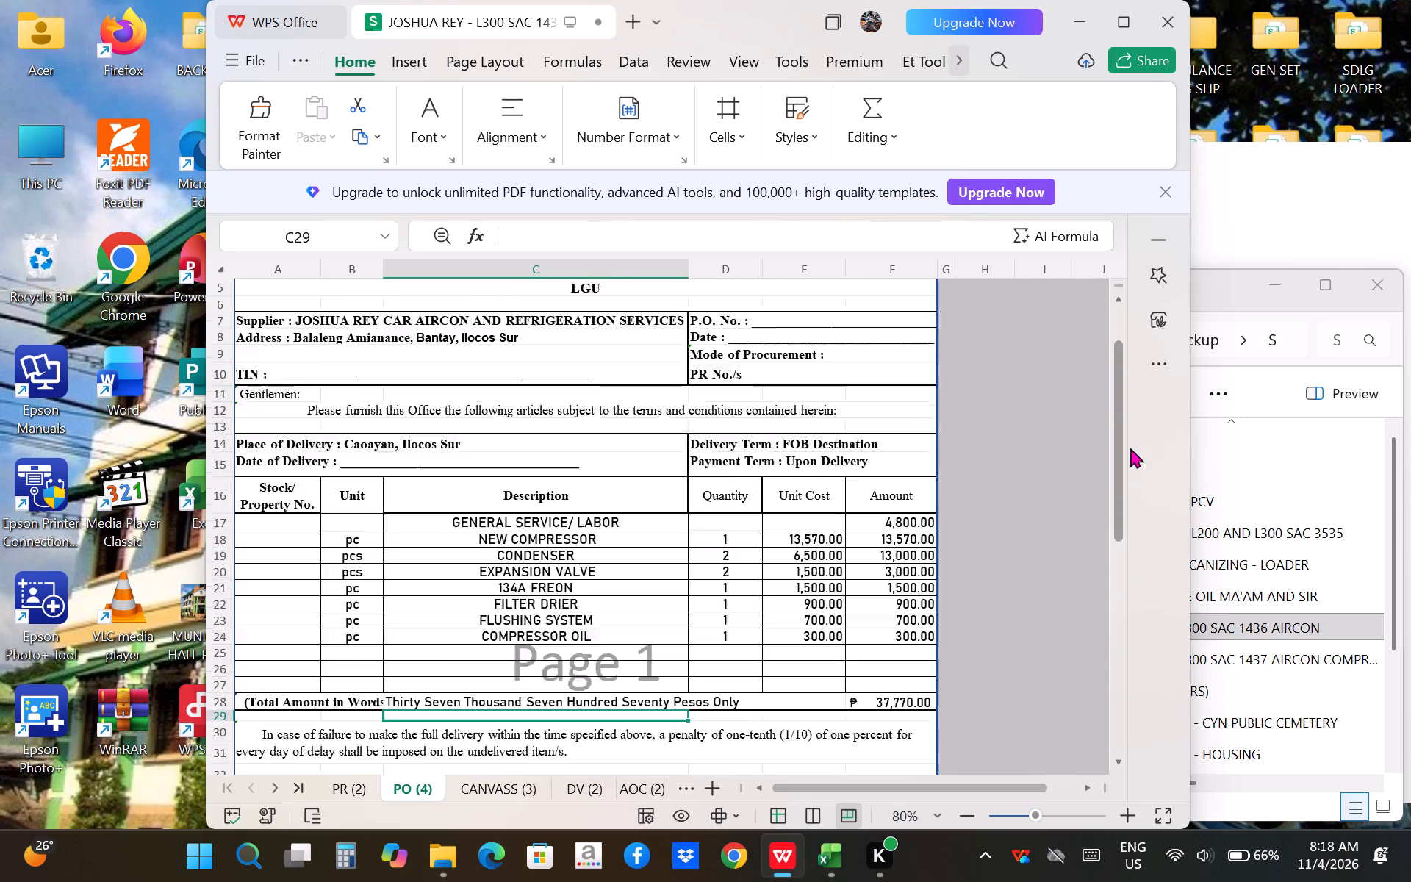
drag(1130, 448, 1127, 395)
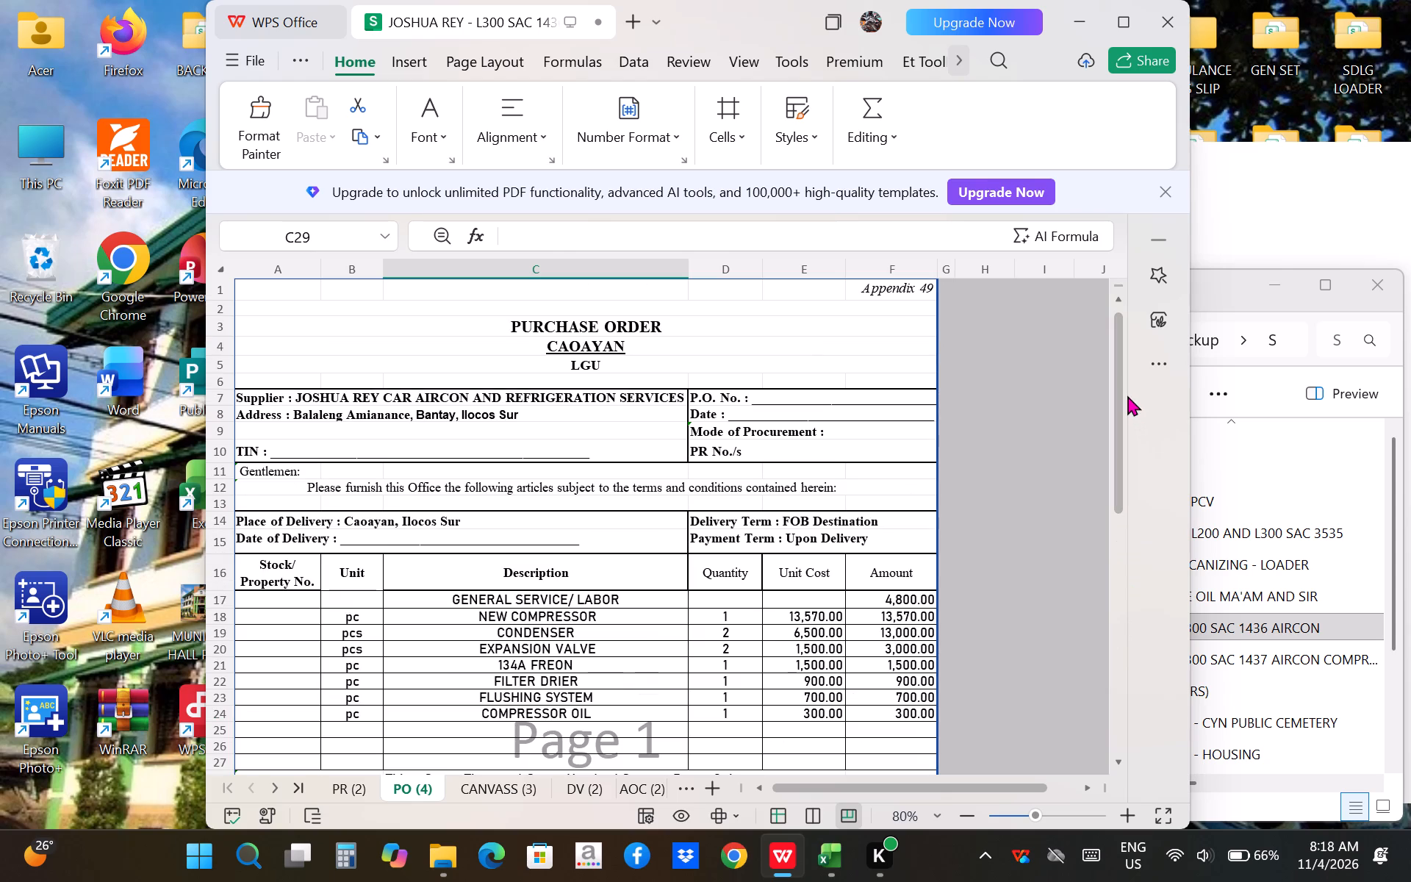
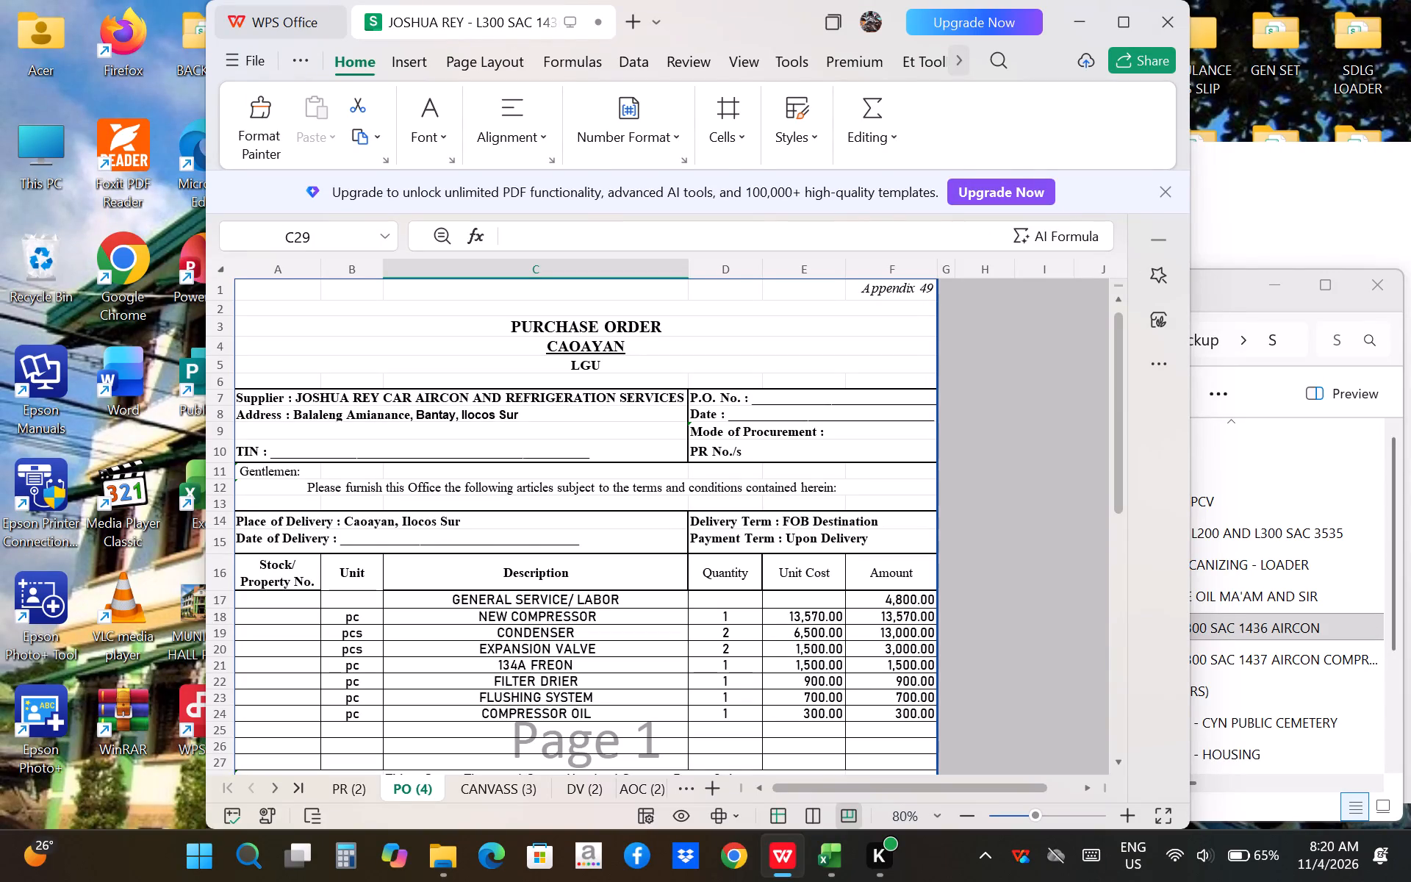
On the DV (2) sheet, check the 5% VAT deduction formula in F16 and review the disbursement voucher's payee and amount details.
click(567, 785)
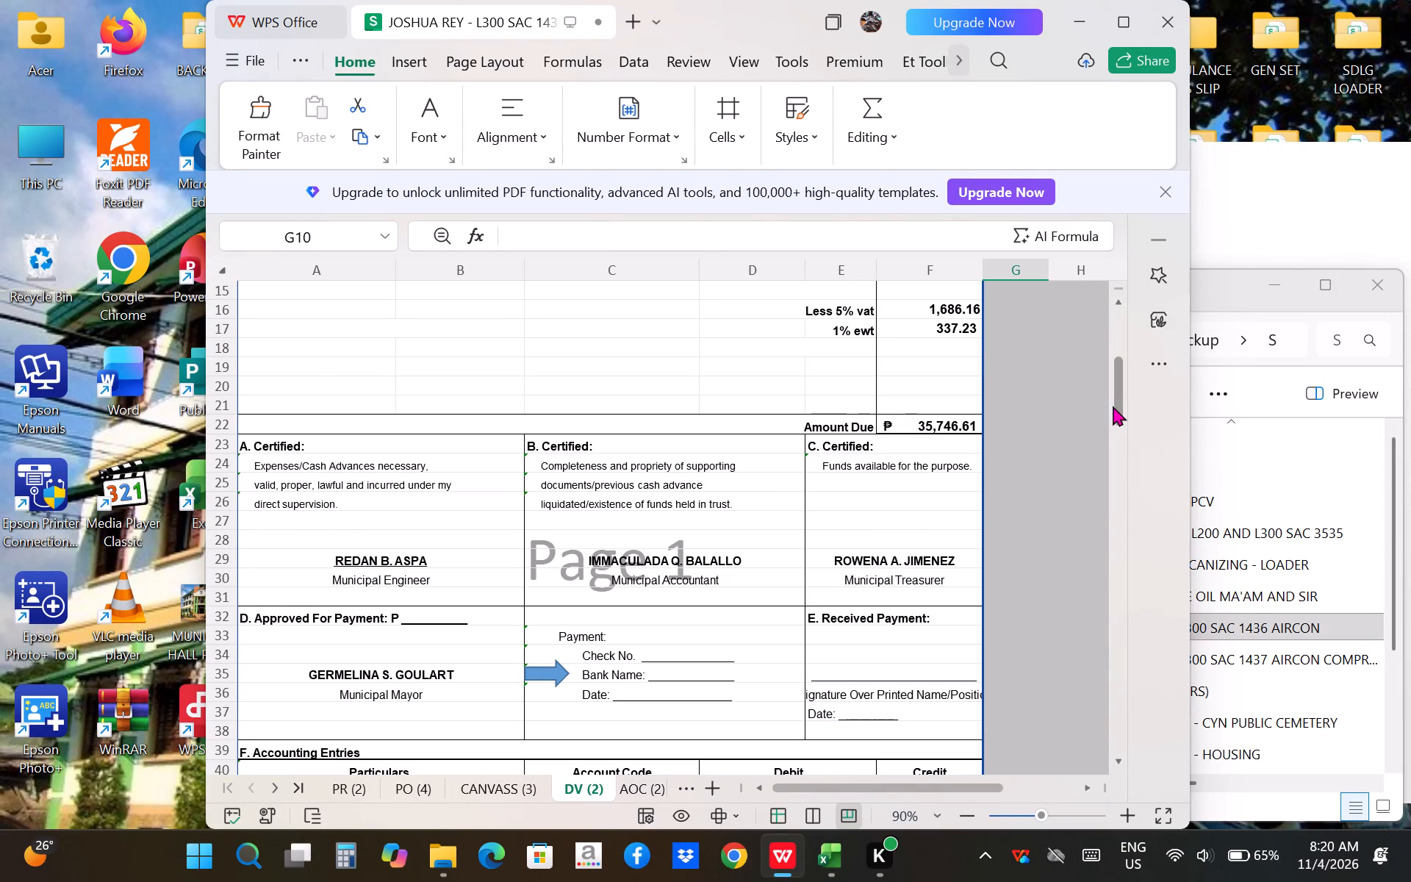
drag(1116, 406, 1116, 385)
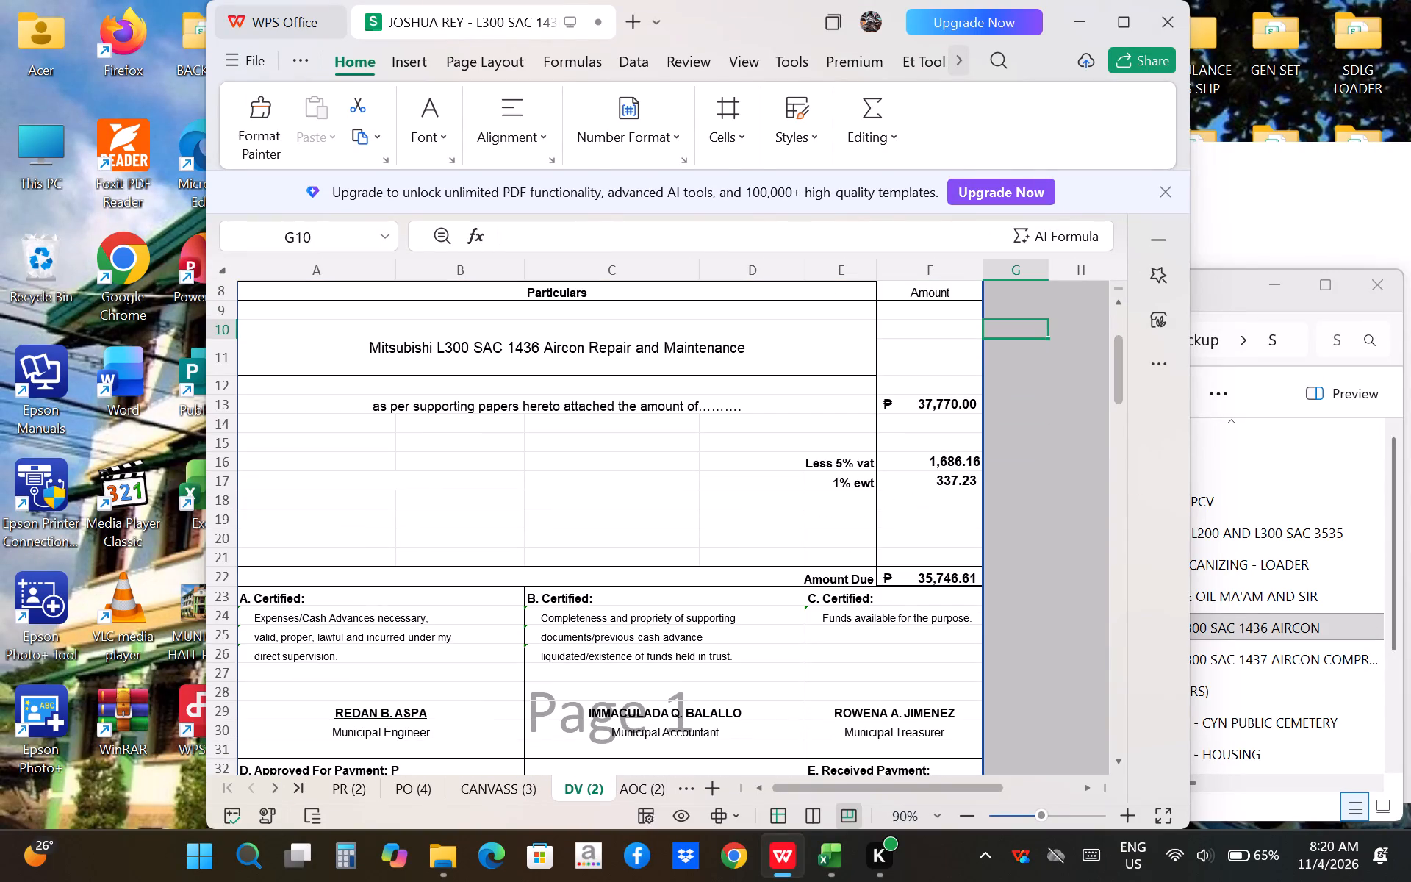
click(929, 467)
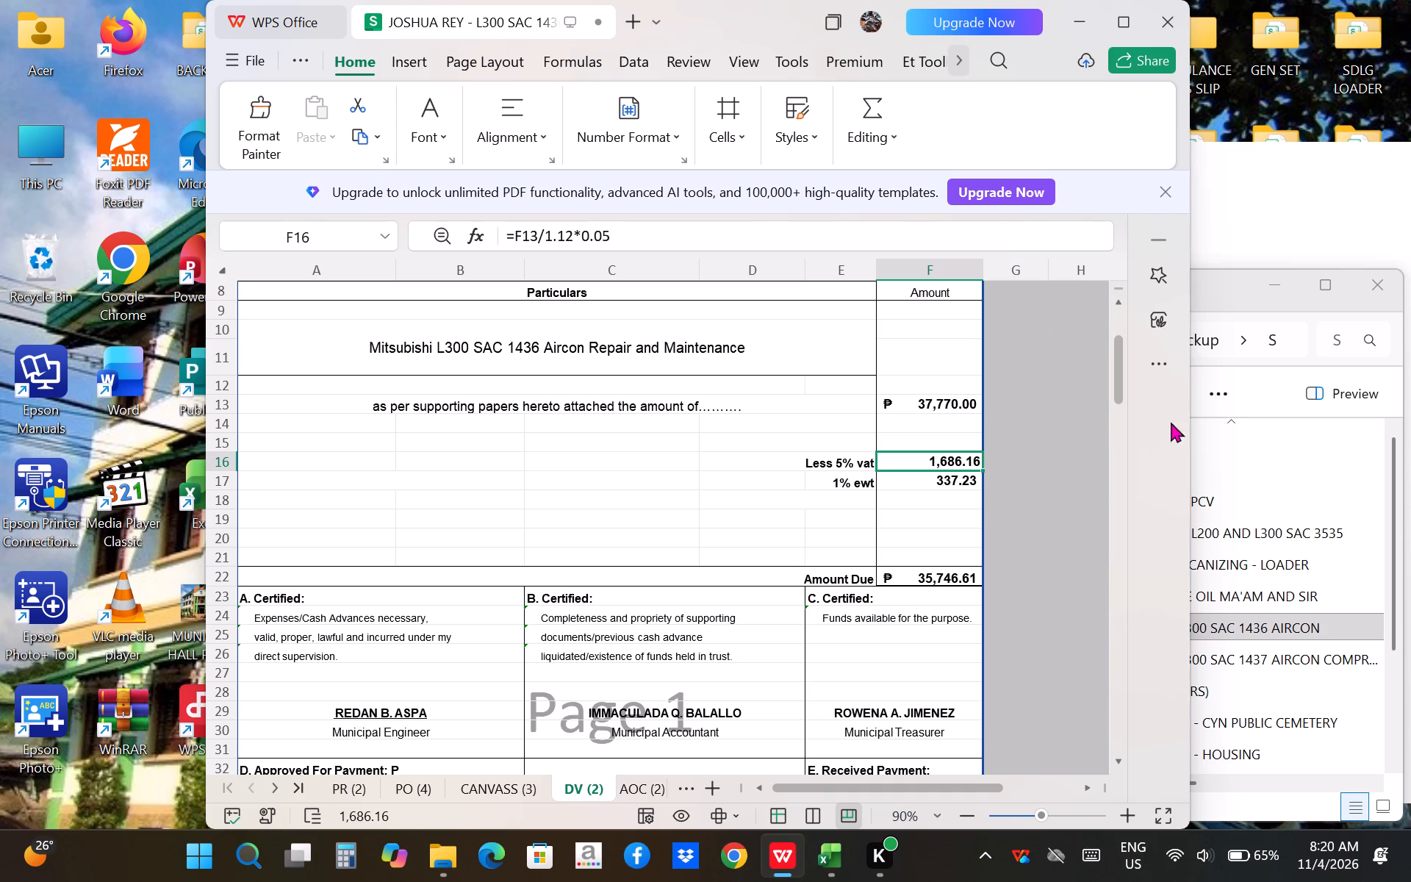
drag(1120, 381, 1134, 288)
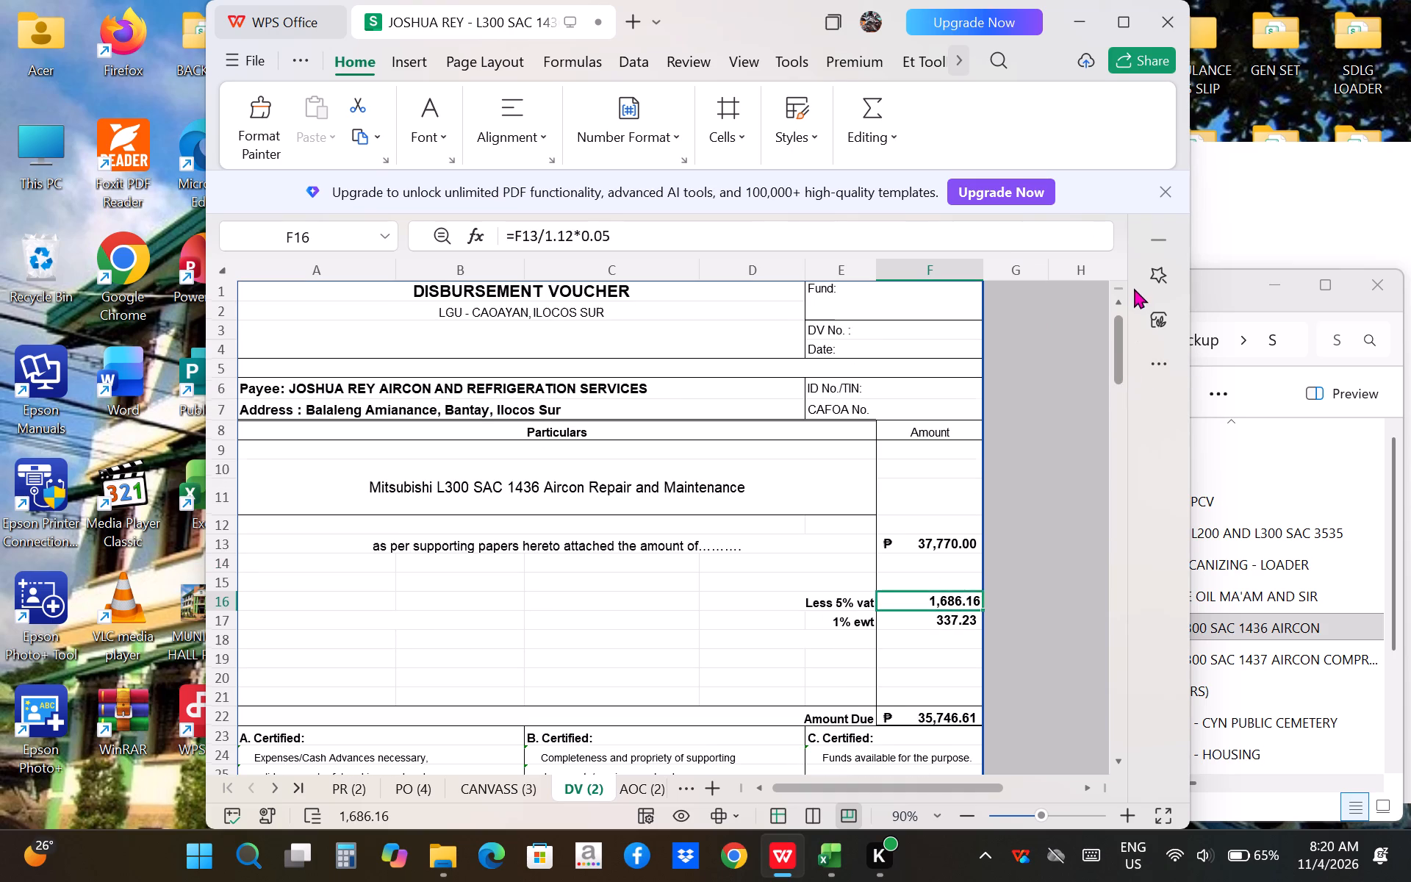
drag(1134, 288, 1134, 247)
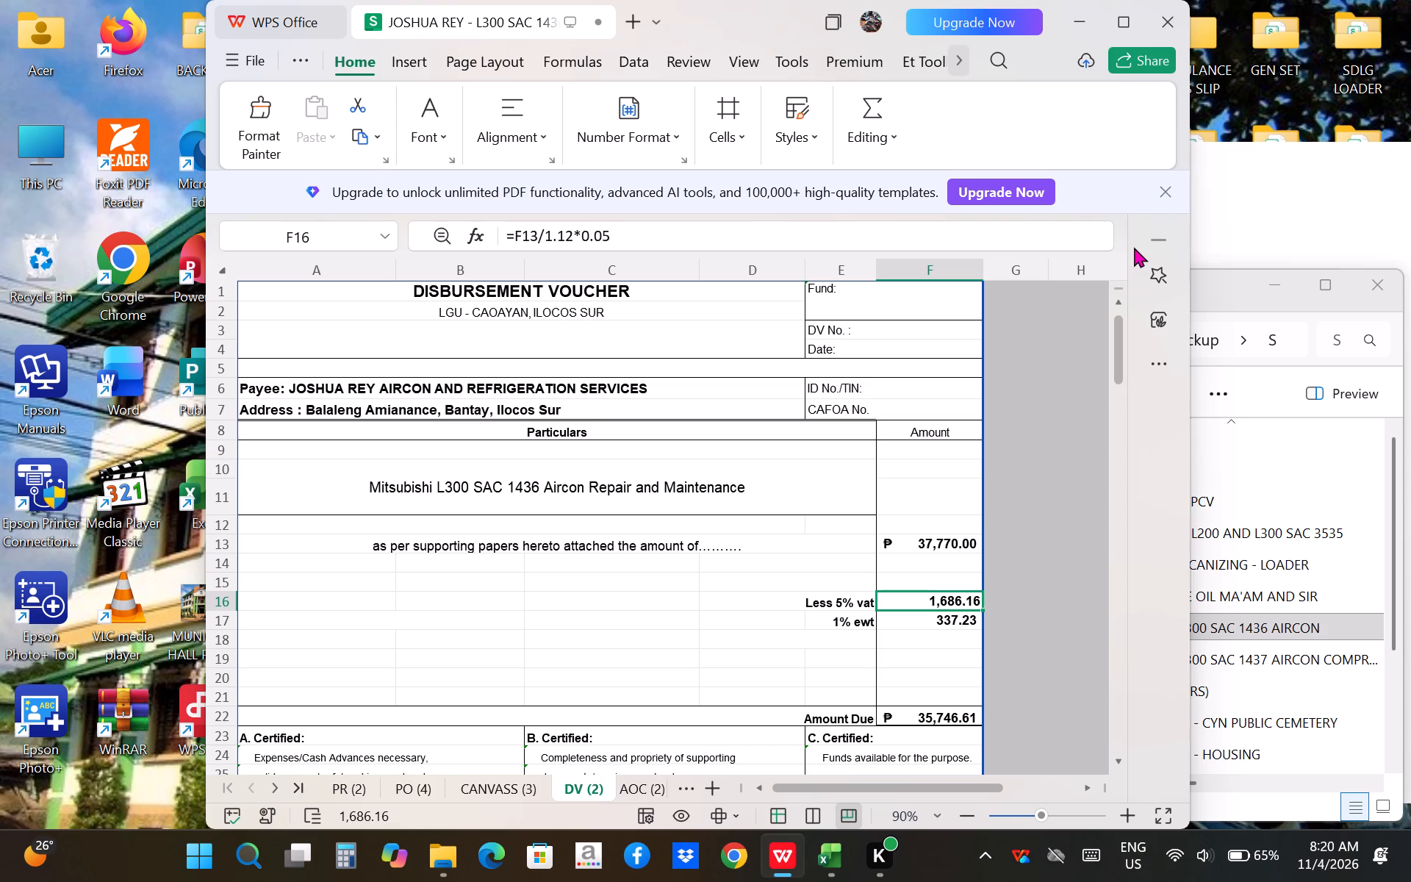
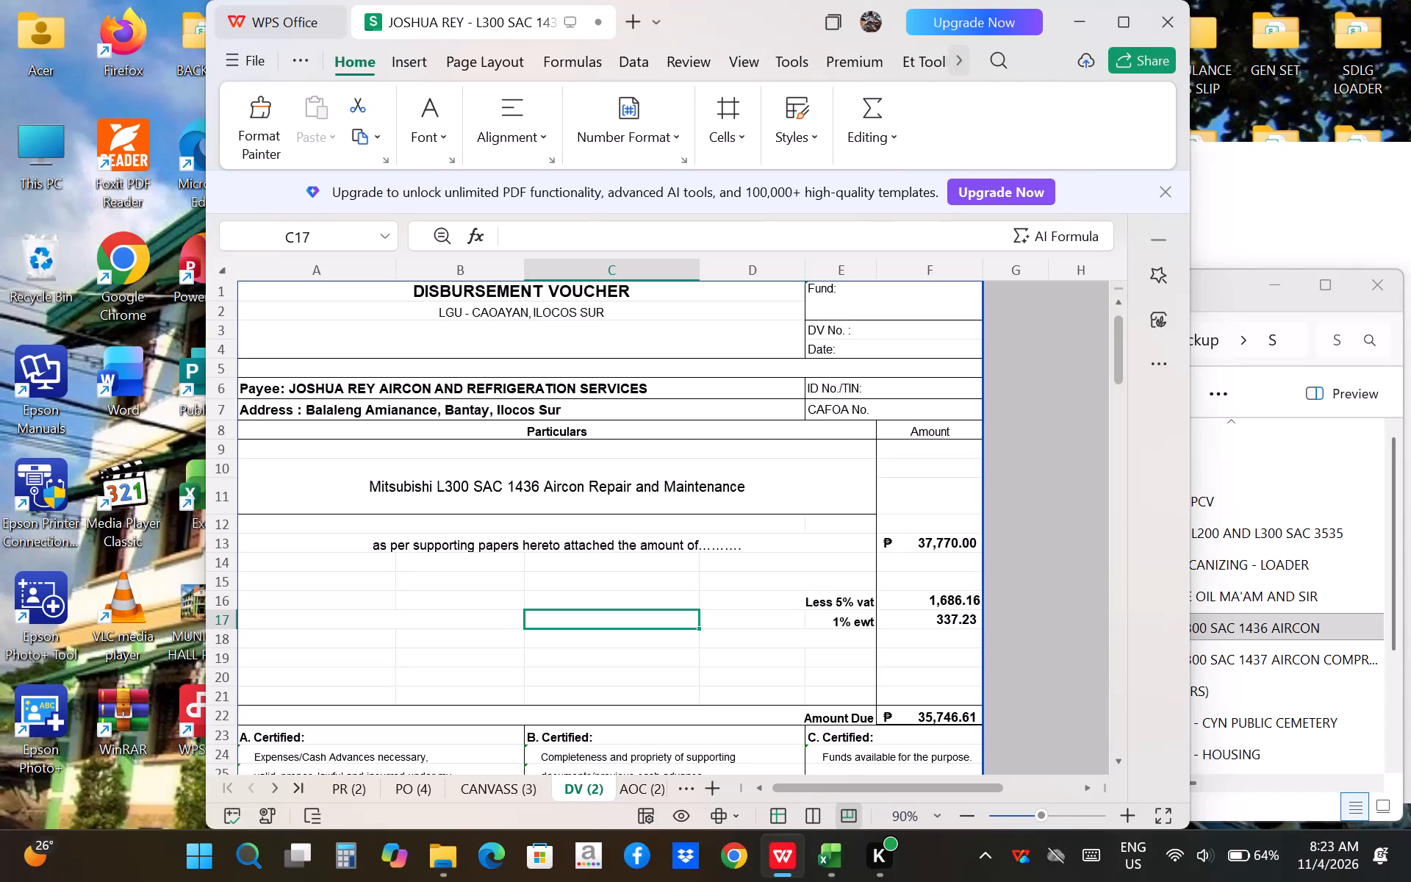
Change the VAT deduction label in row 16 of the disbursement voucher to "Less 3% vat".
click(854, 606)
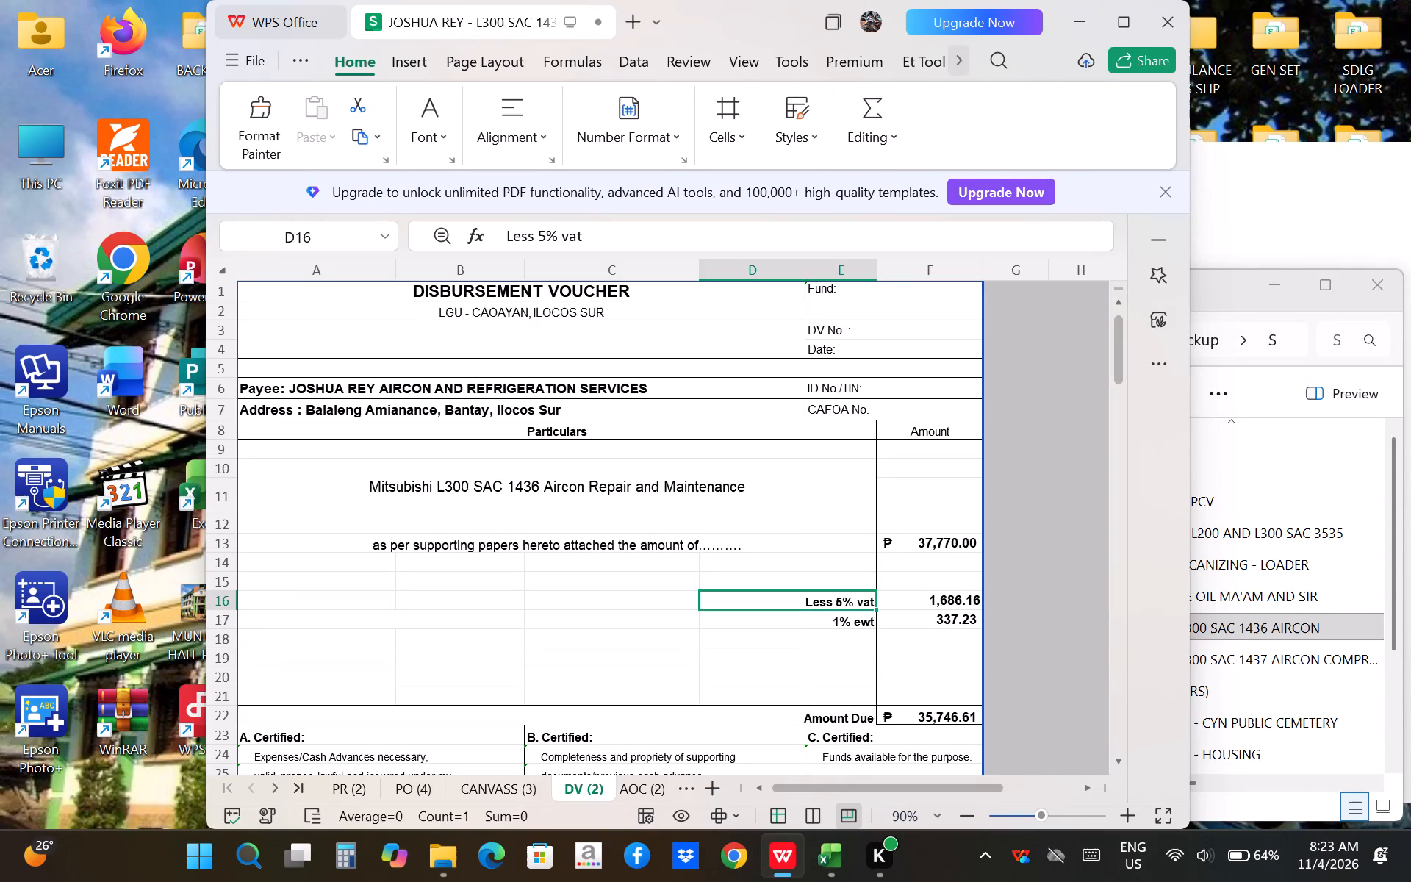
click(547, 237)
key(BackSpace)
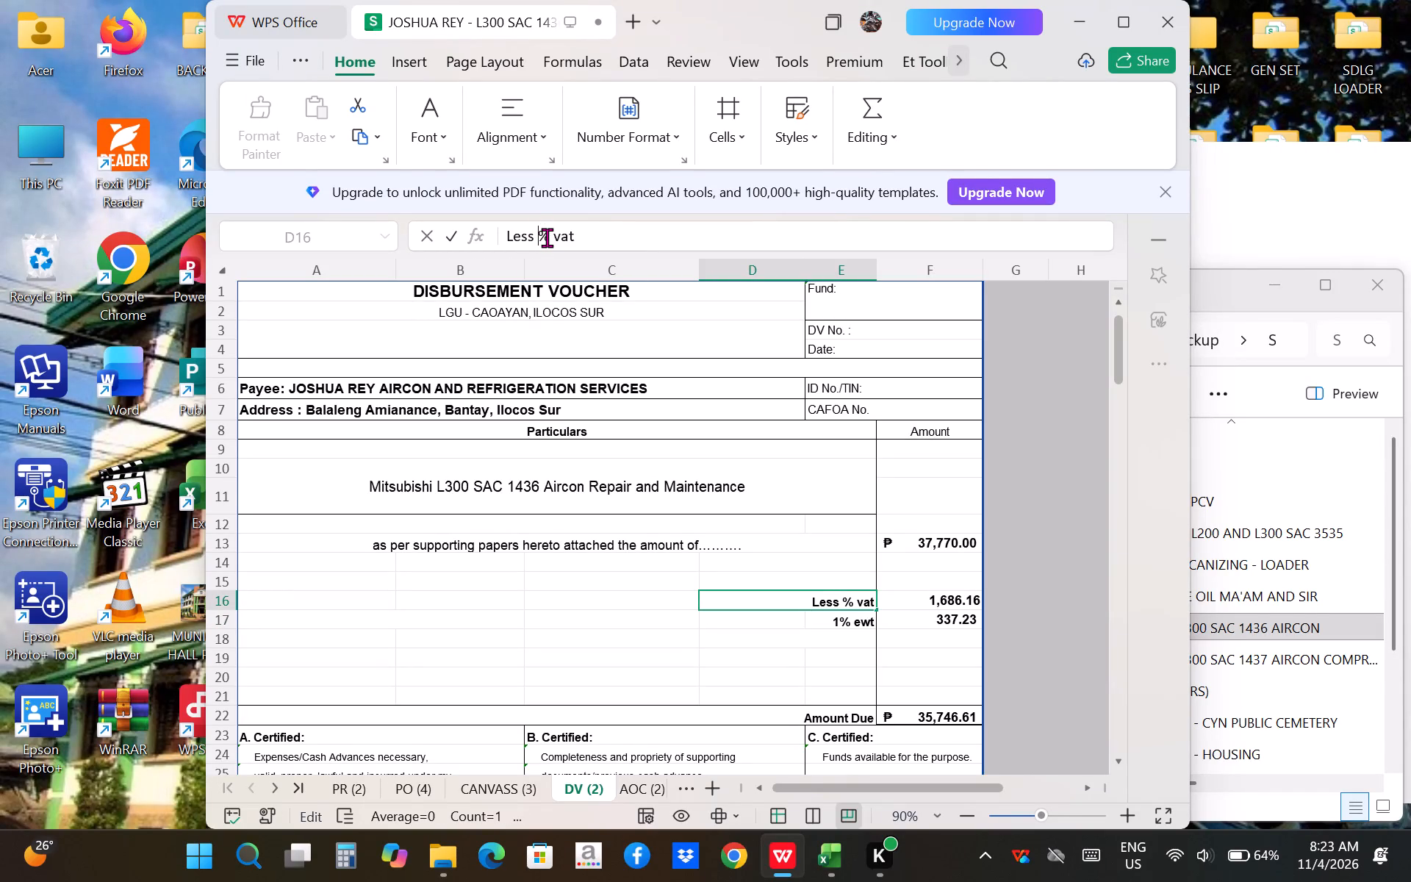
key(3)
key(Return)
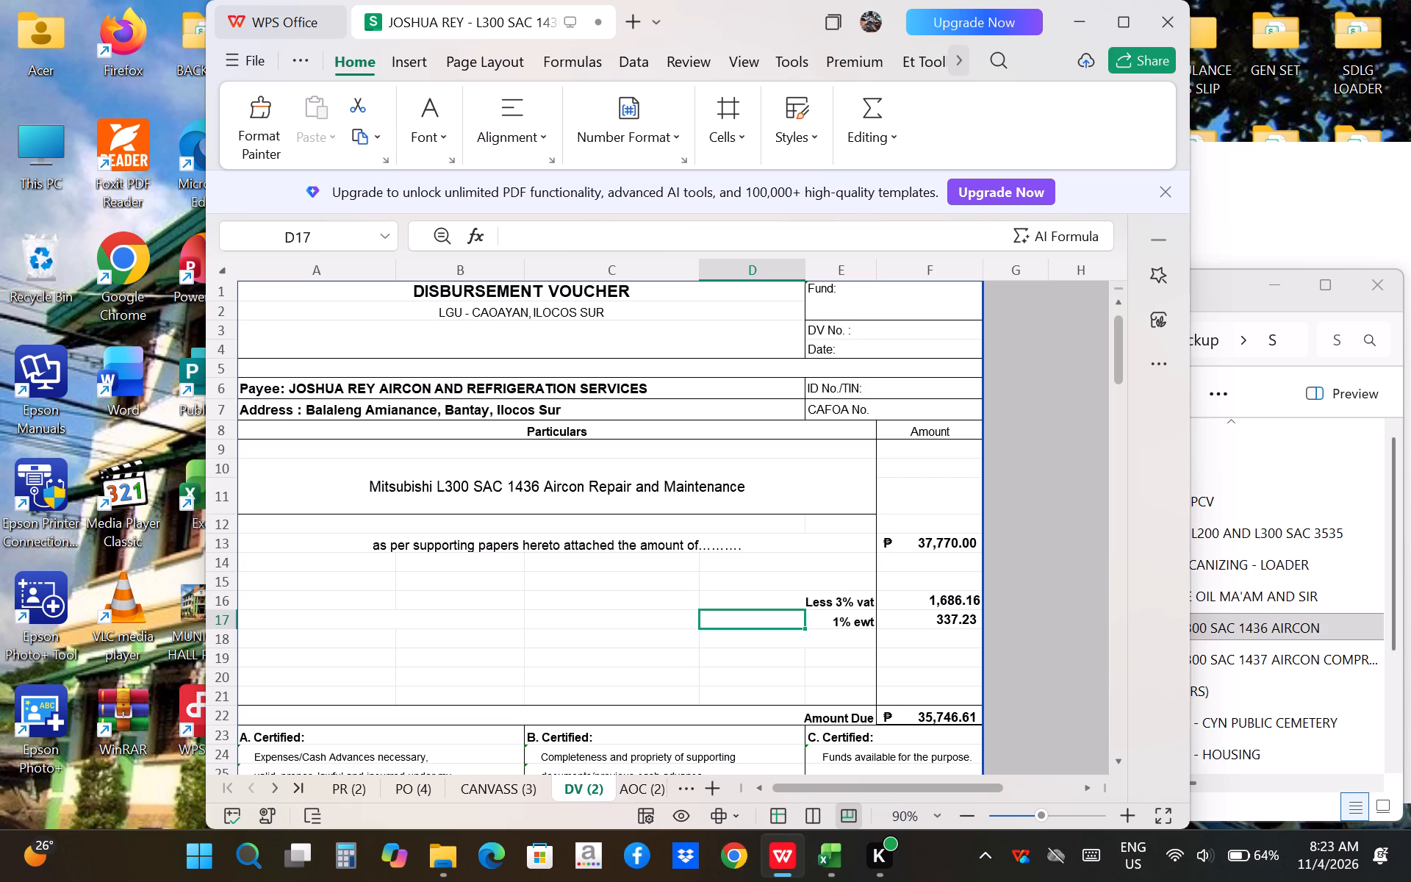
Select the VAT deduction formula in cell F16 of the disbursement voucher.
click(924, 601)
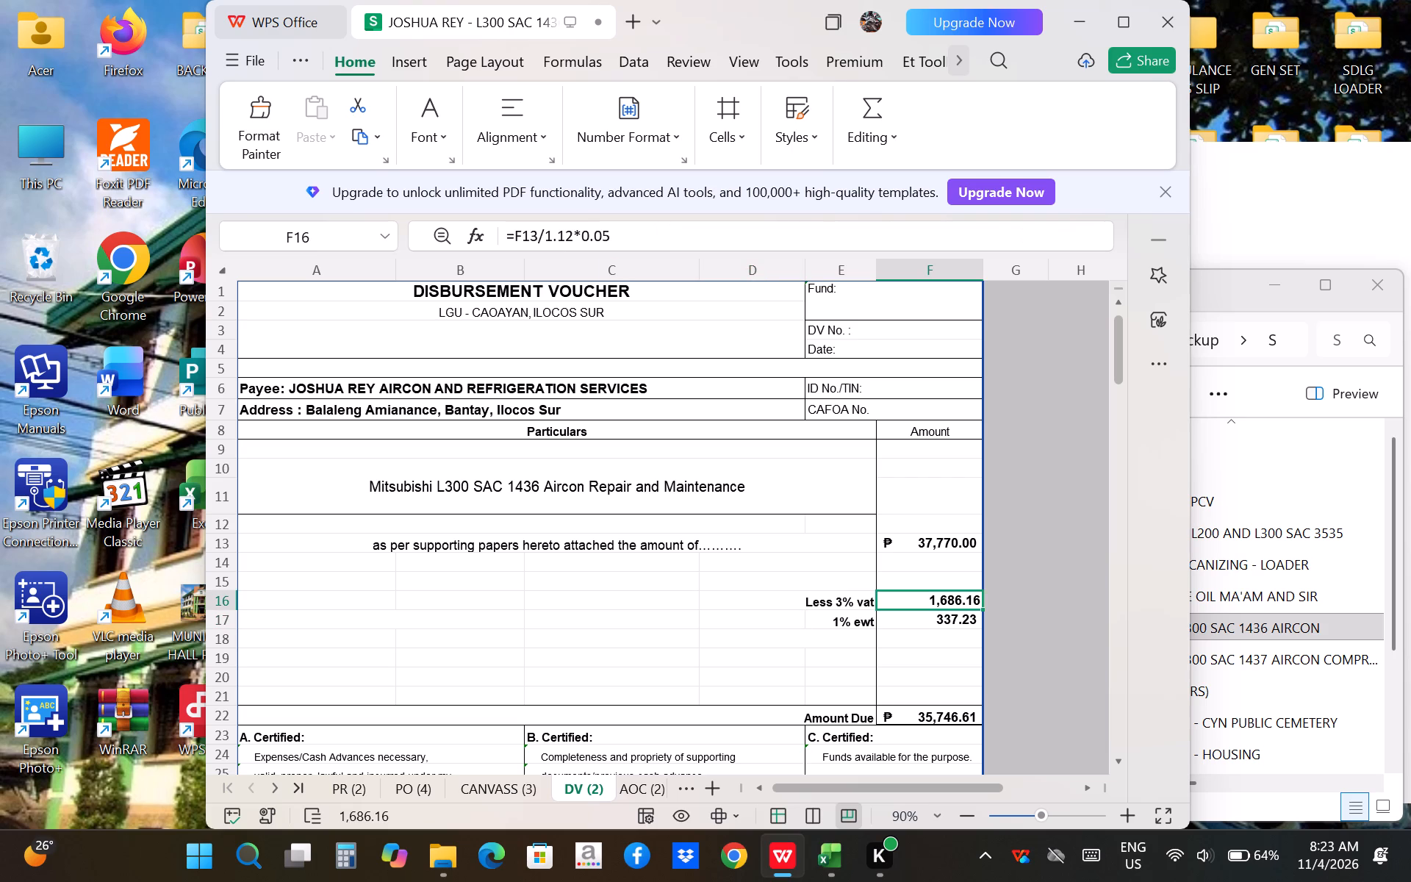
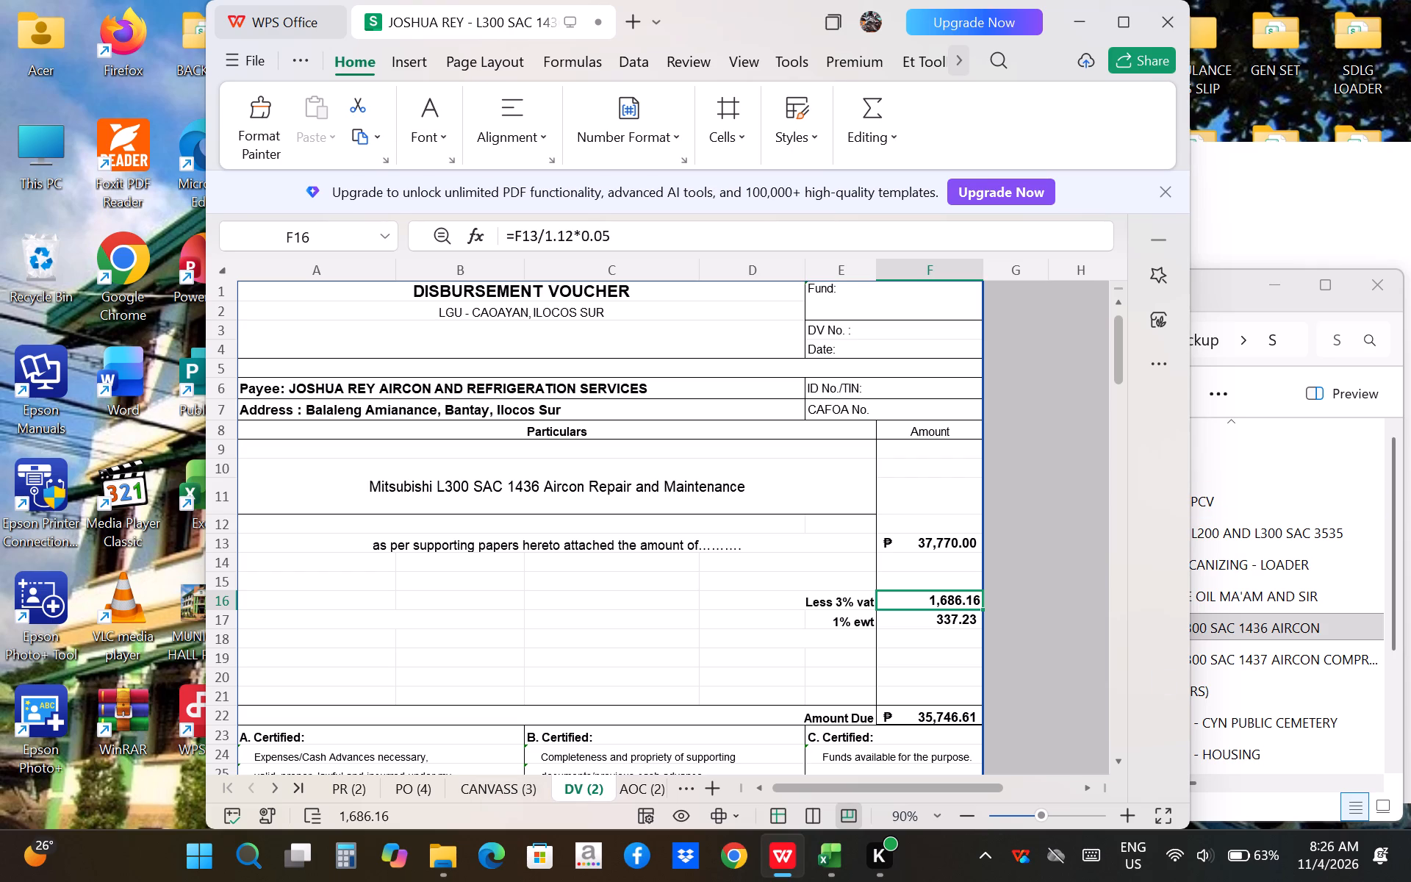
Change the VAT deduction formula in cell F16 to =F13/1.12*0.03.
scroll(514, 538, up, 3)
click(650, 484)
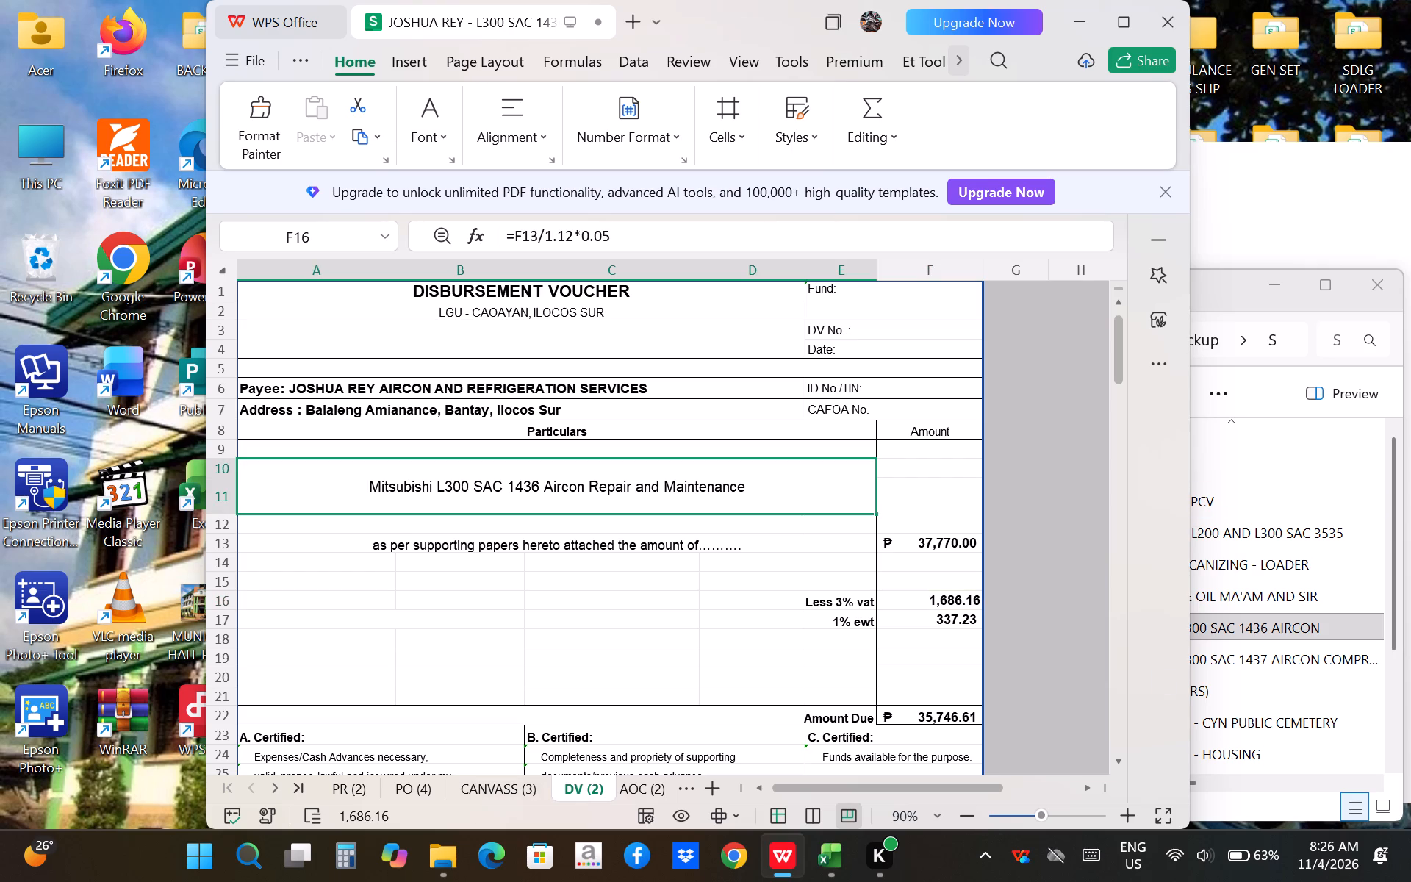
click(913, 603)
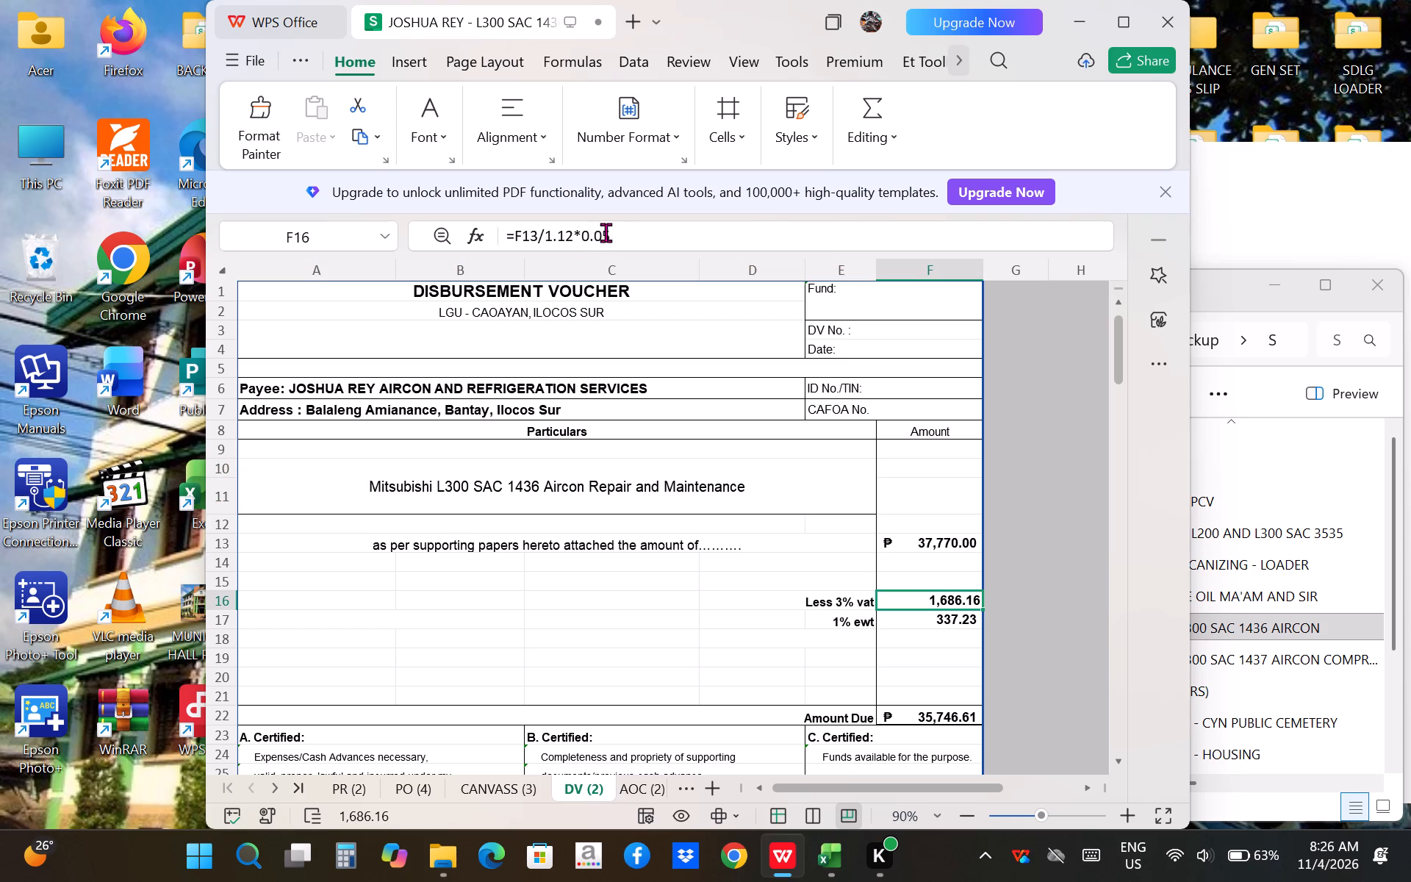
click(606, 232)
key(BackSpace)
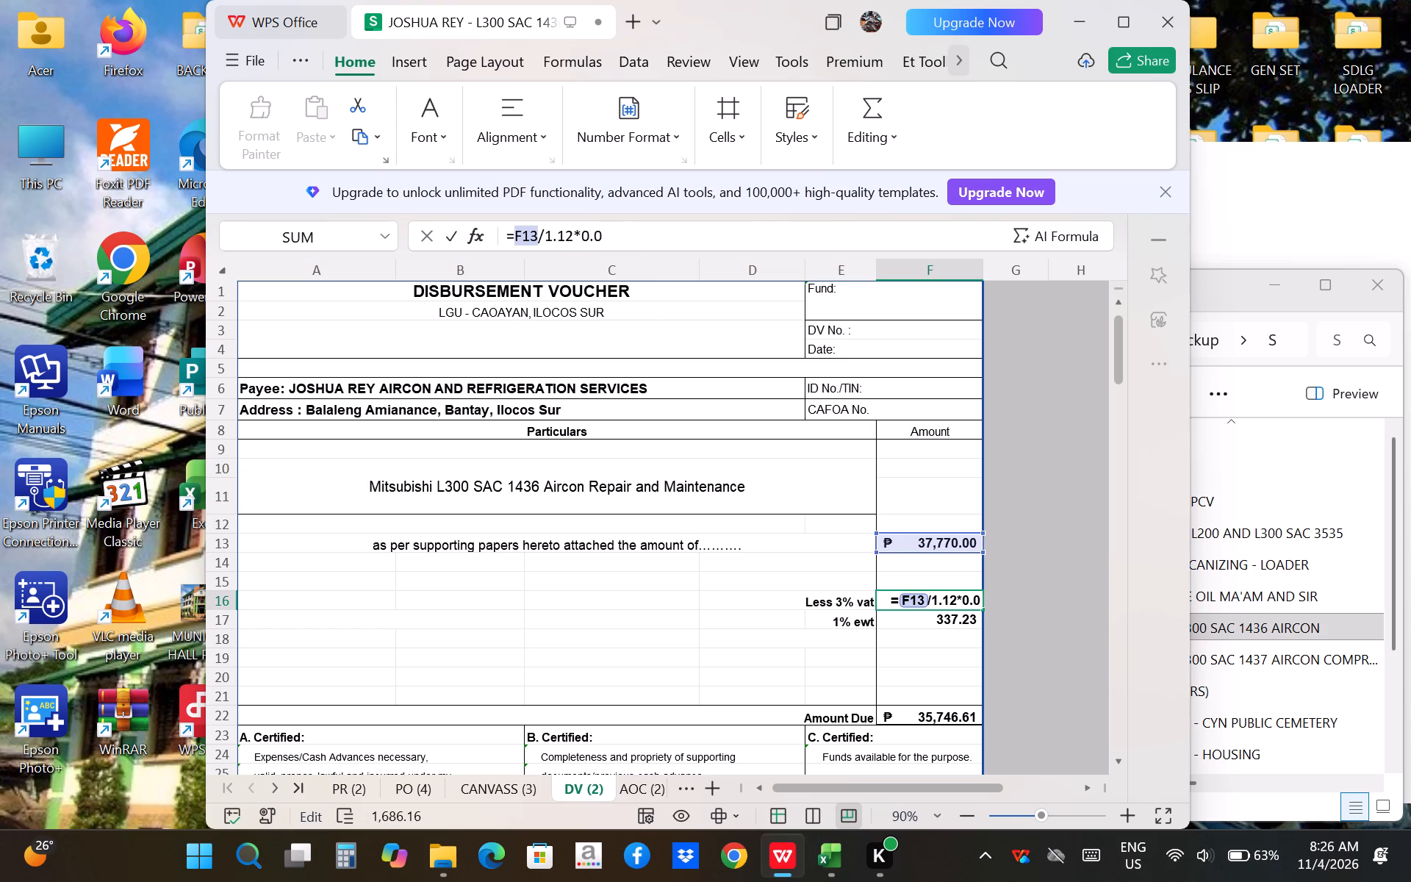
key(3)
key(Return)
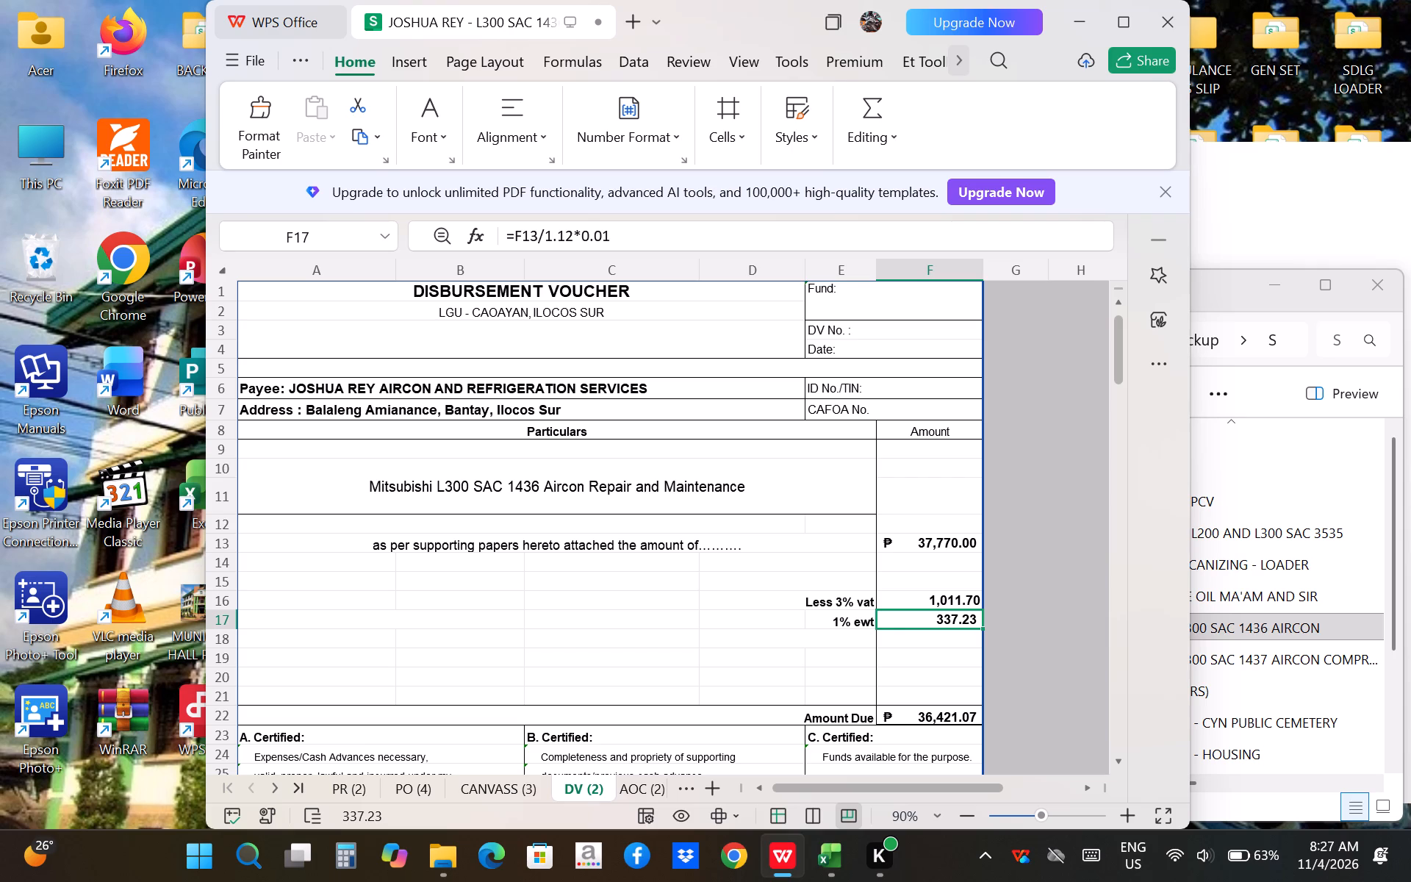
Replace the 1% ewt formula in cell F17 with =F13*.03.
drag(623, 238, 568, 238)
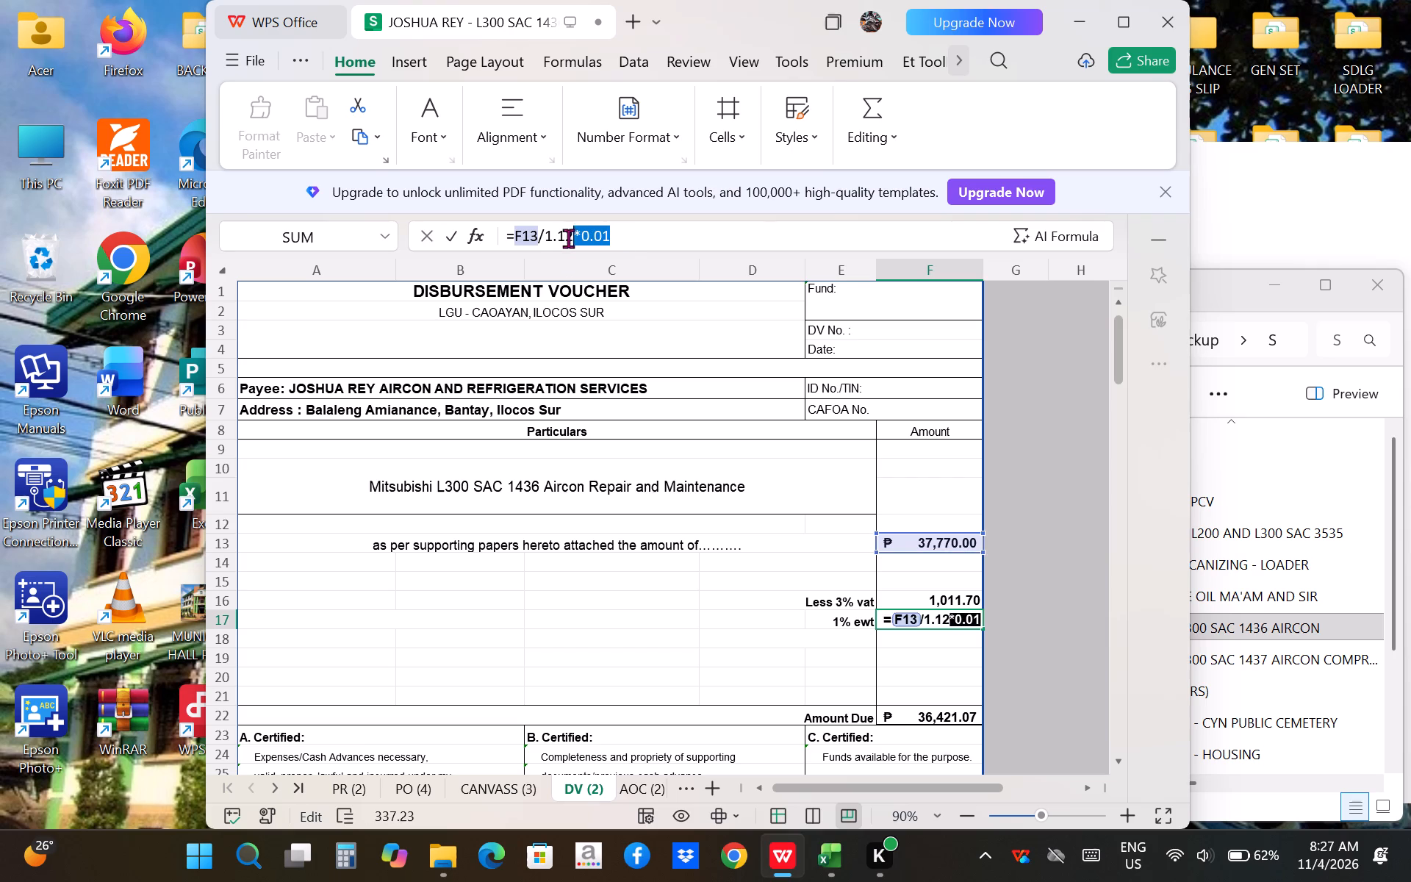
drag(568, 238, 547, 242)
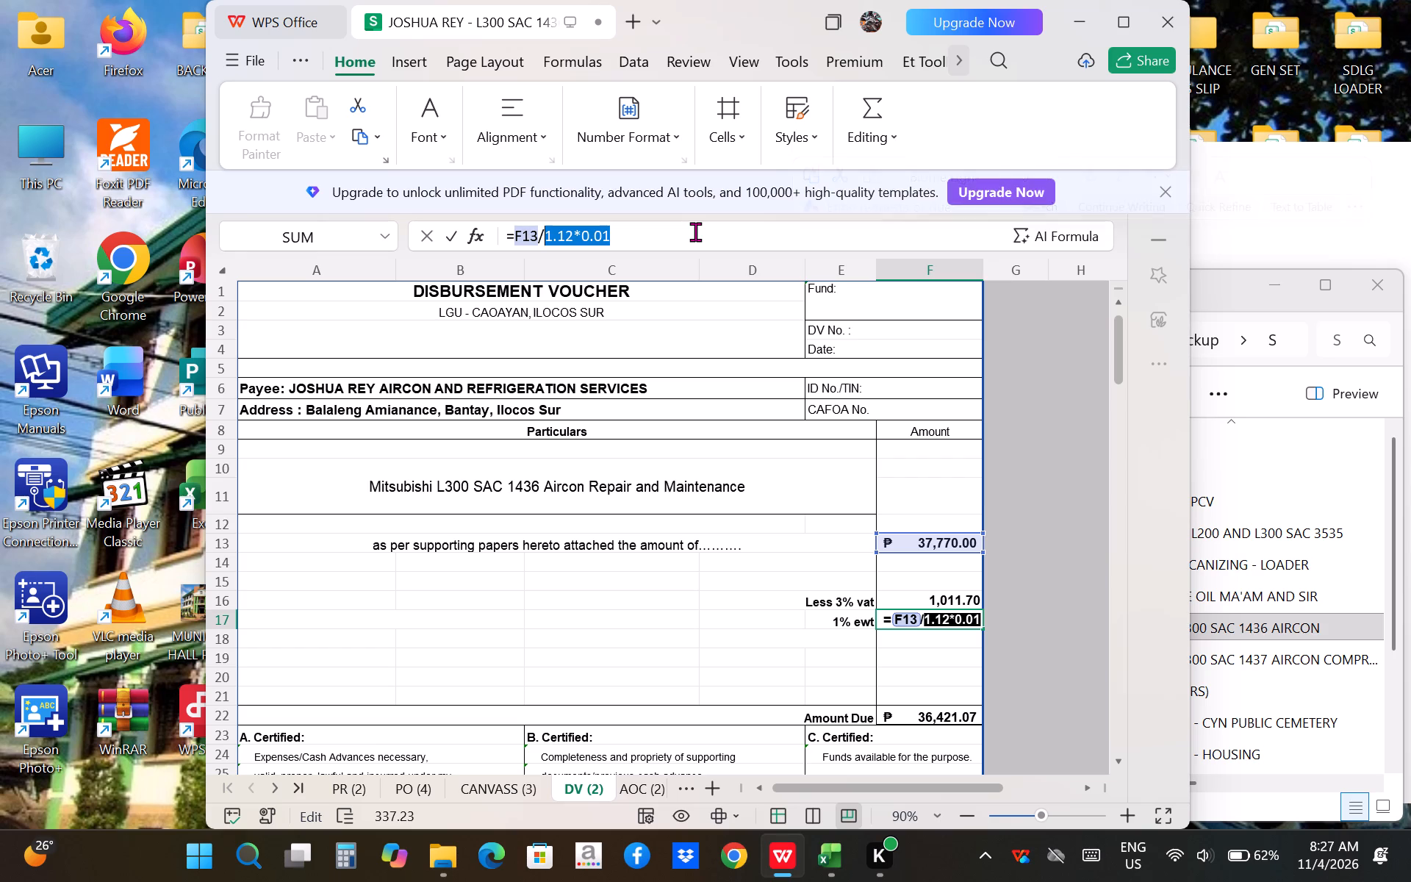
key(BackSpace)
key(BackSpace)
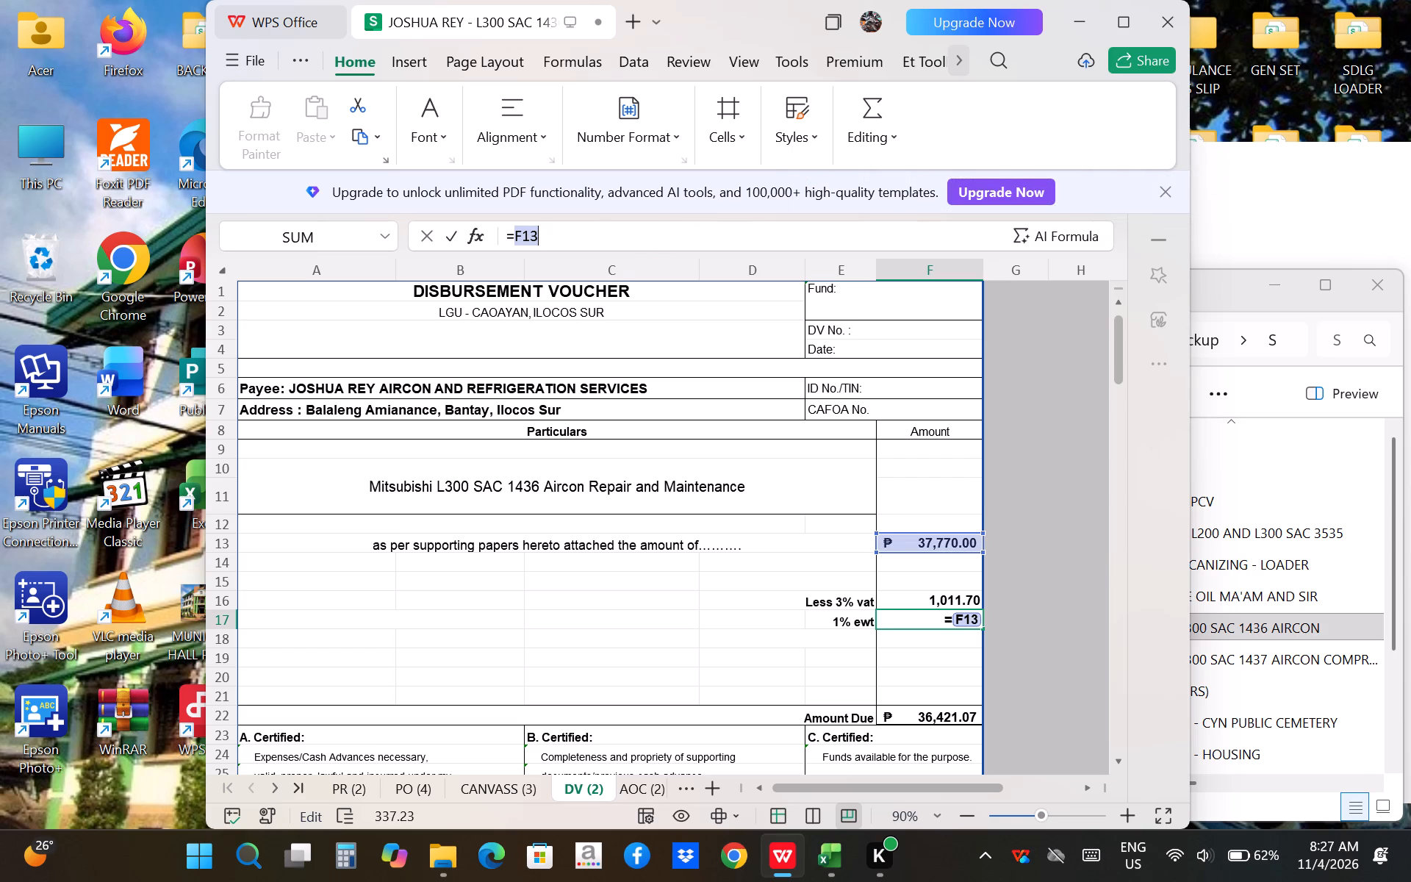
key(shift+asterisk)
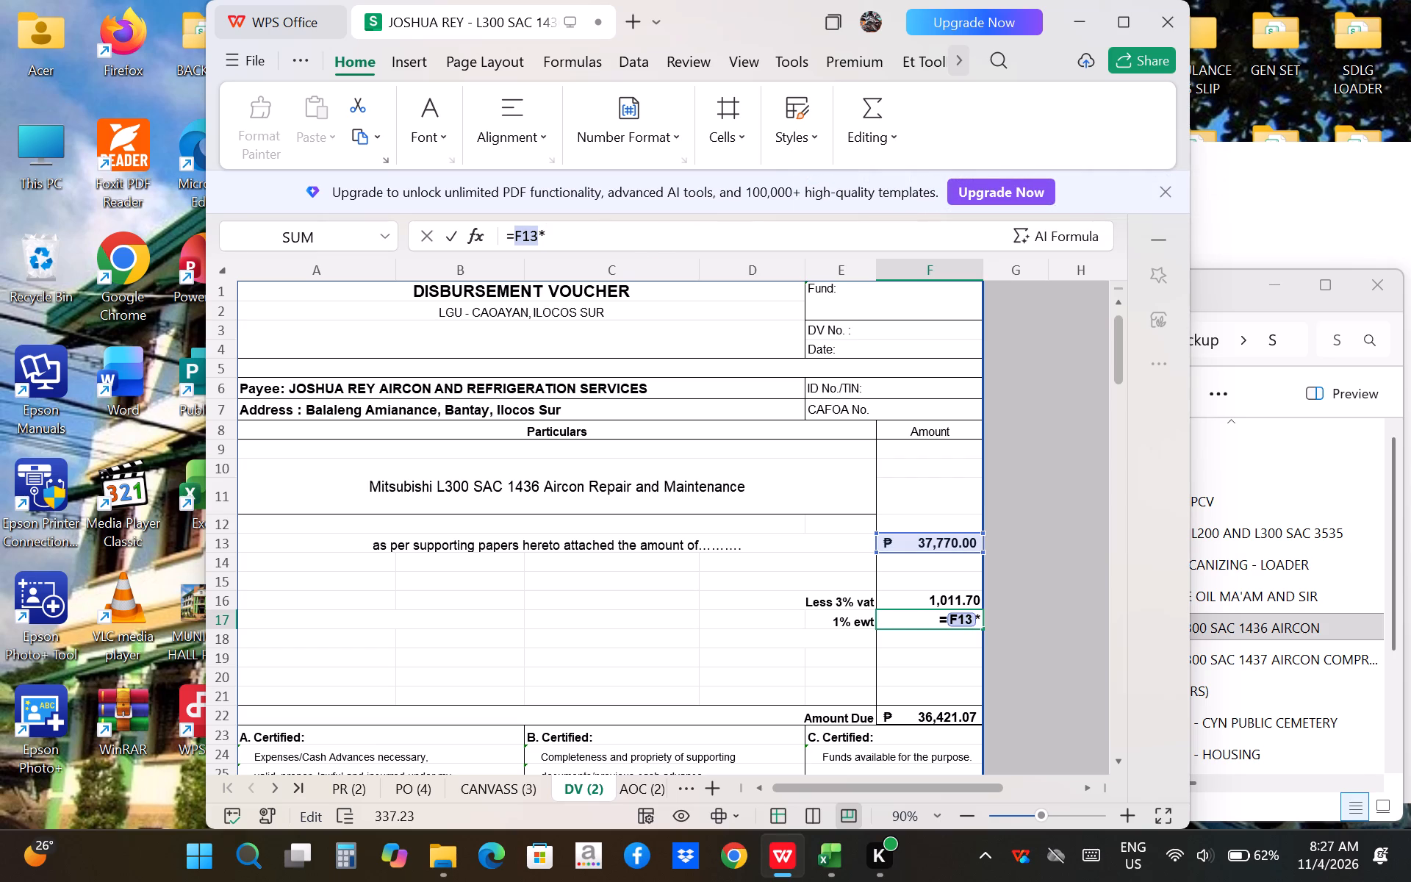
text(./)
key(3)
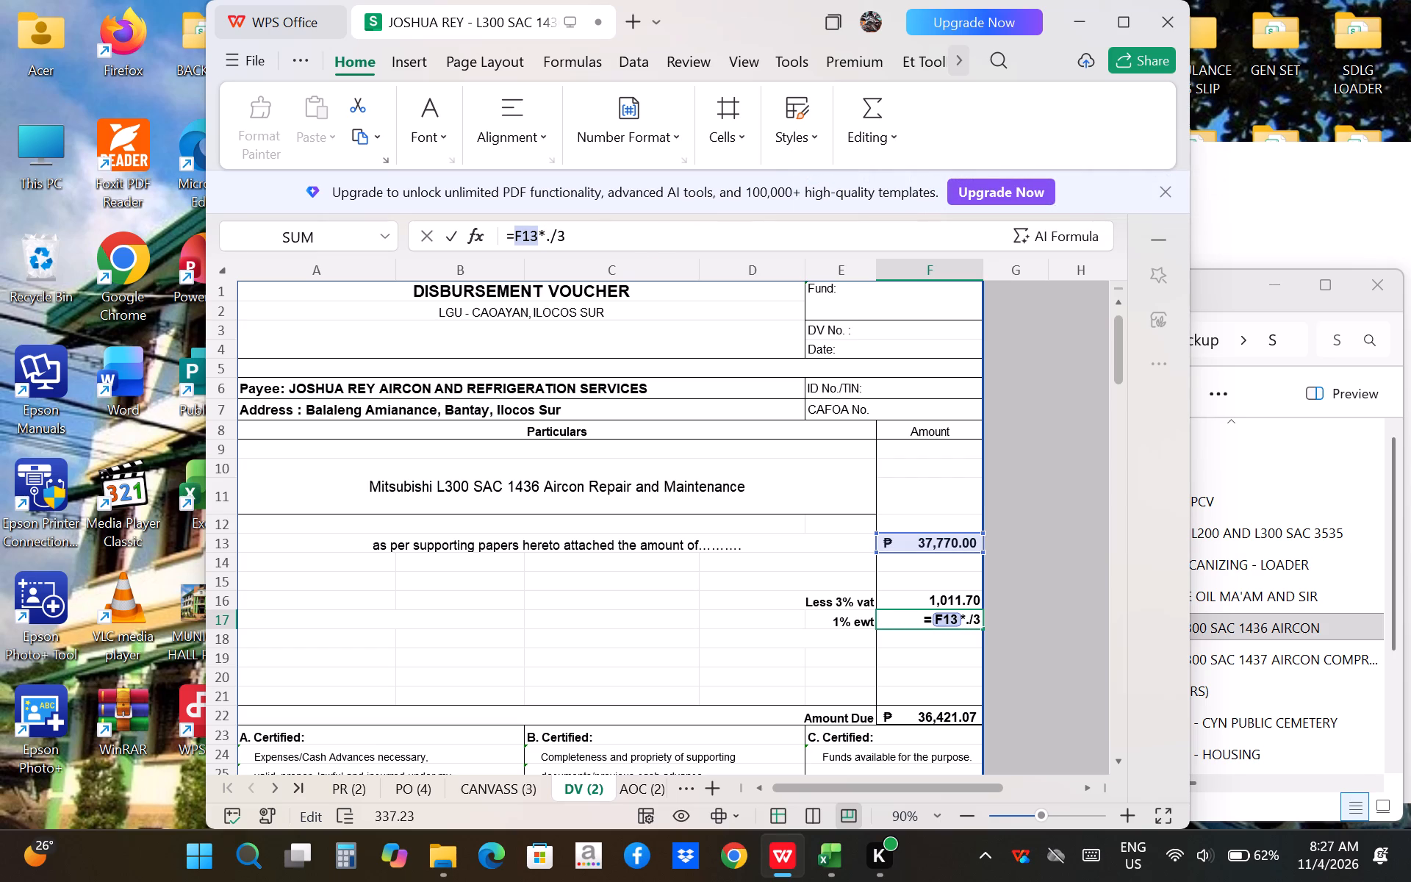
key(Return)
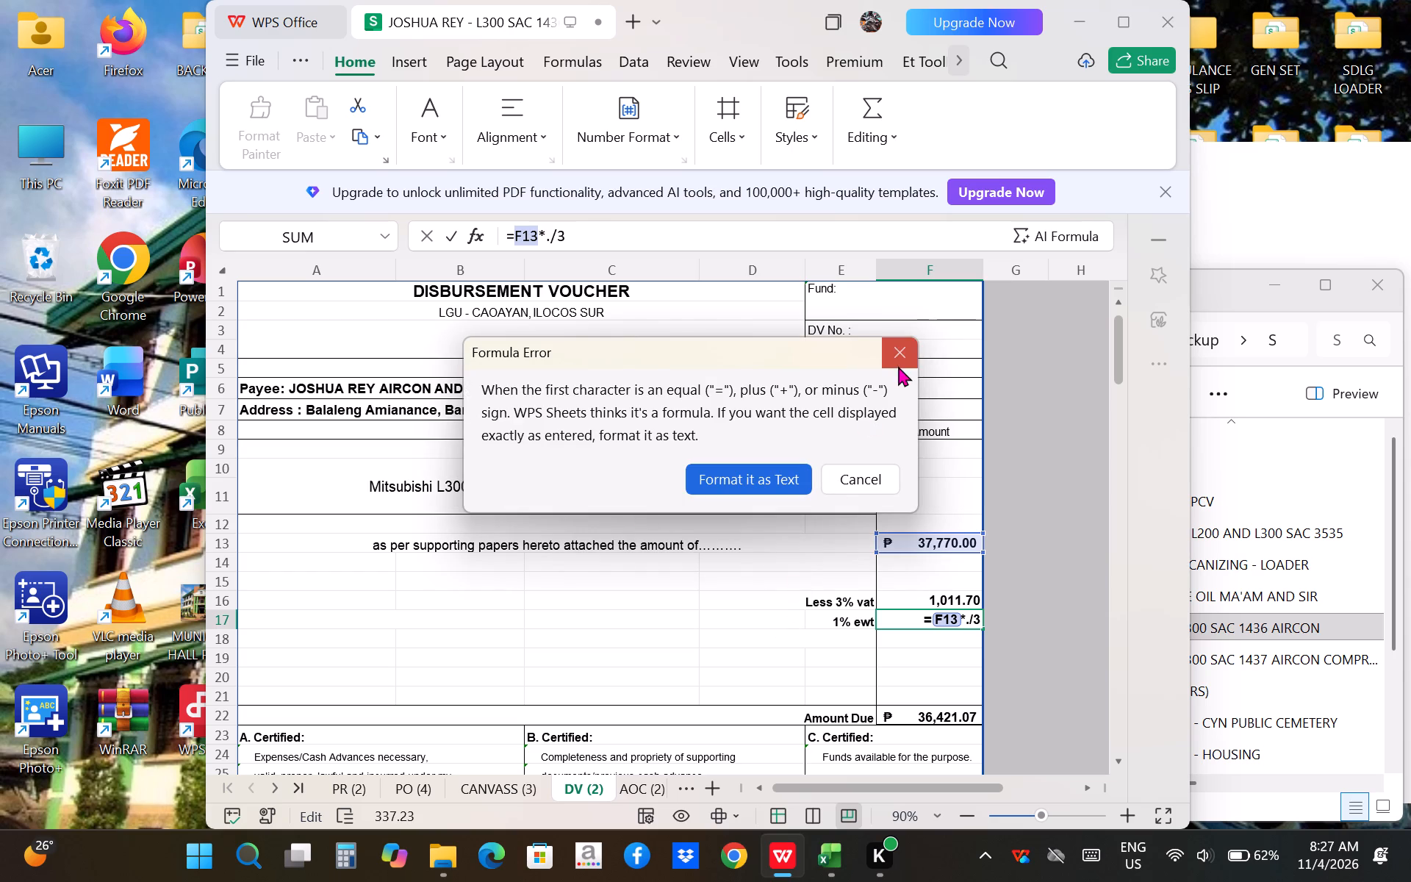
click(902, 351)
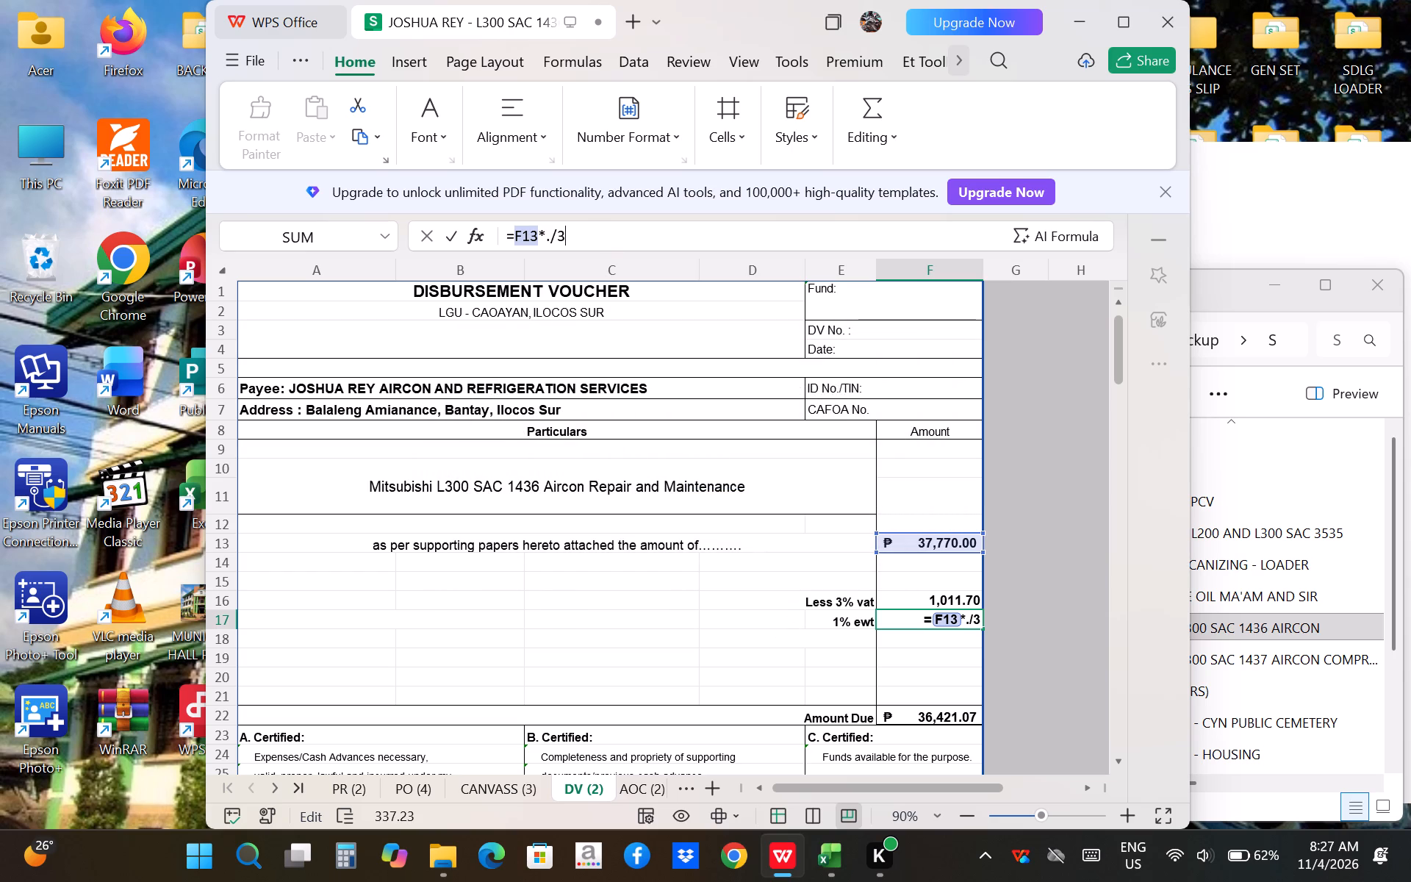
key(BackSpace)
key(BackSpace)
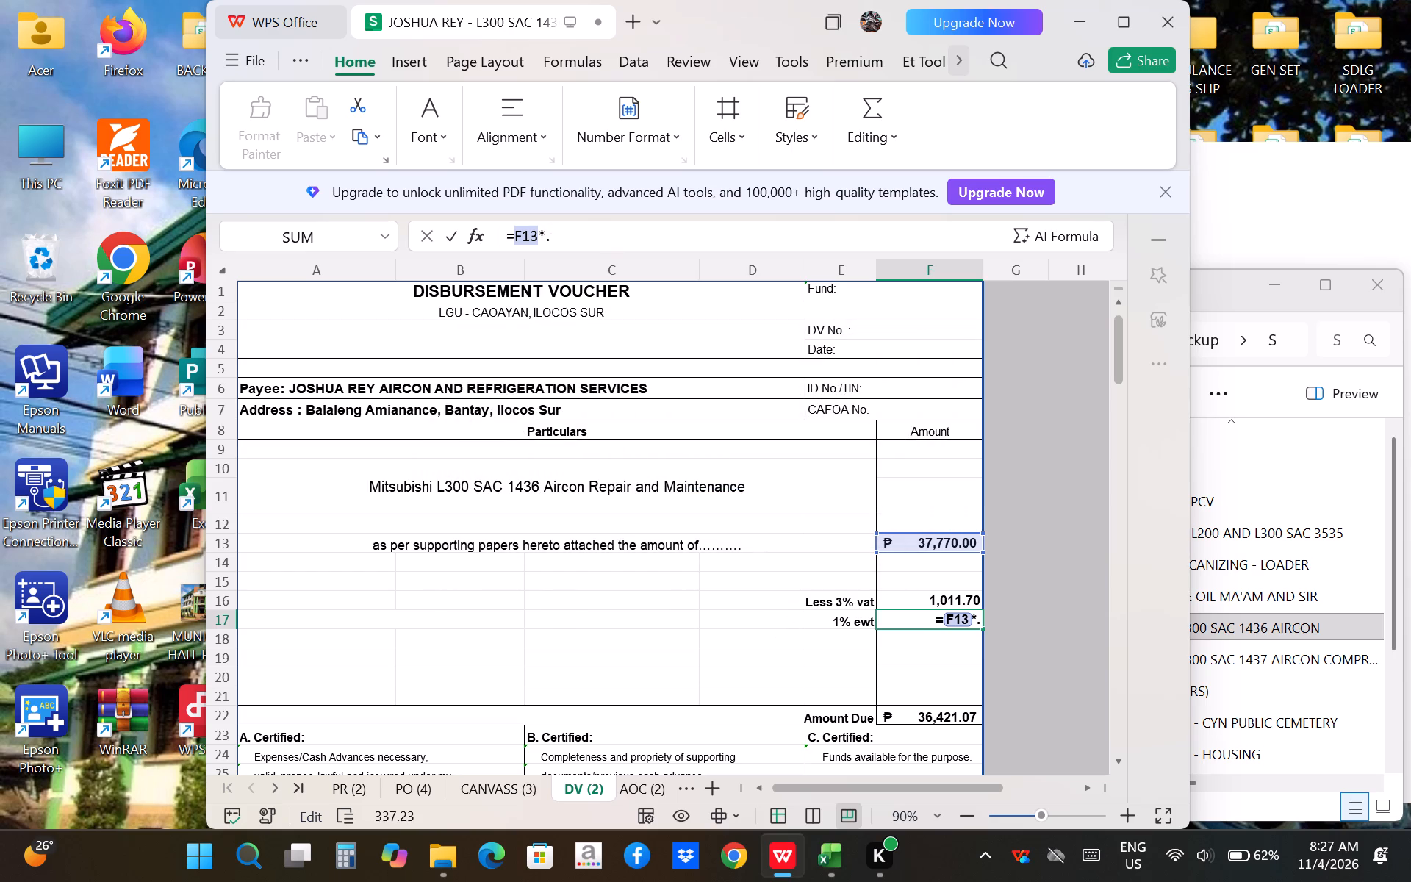
key(0)
key(3)
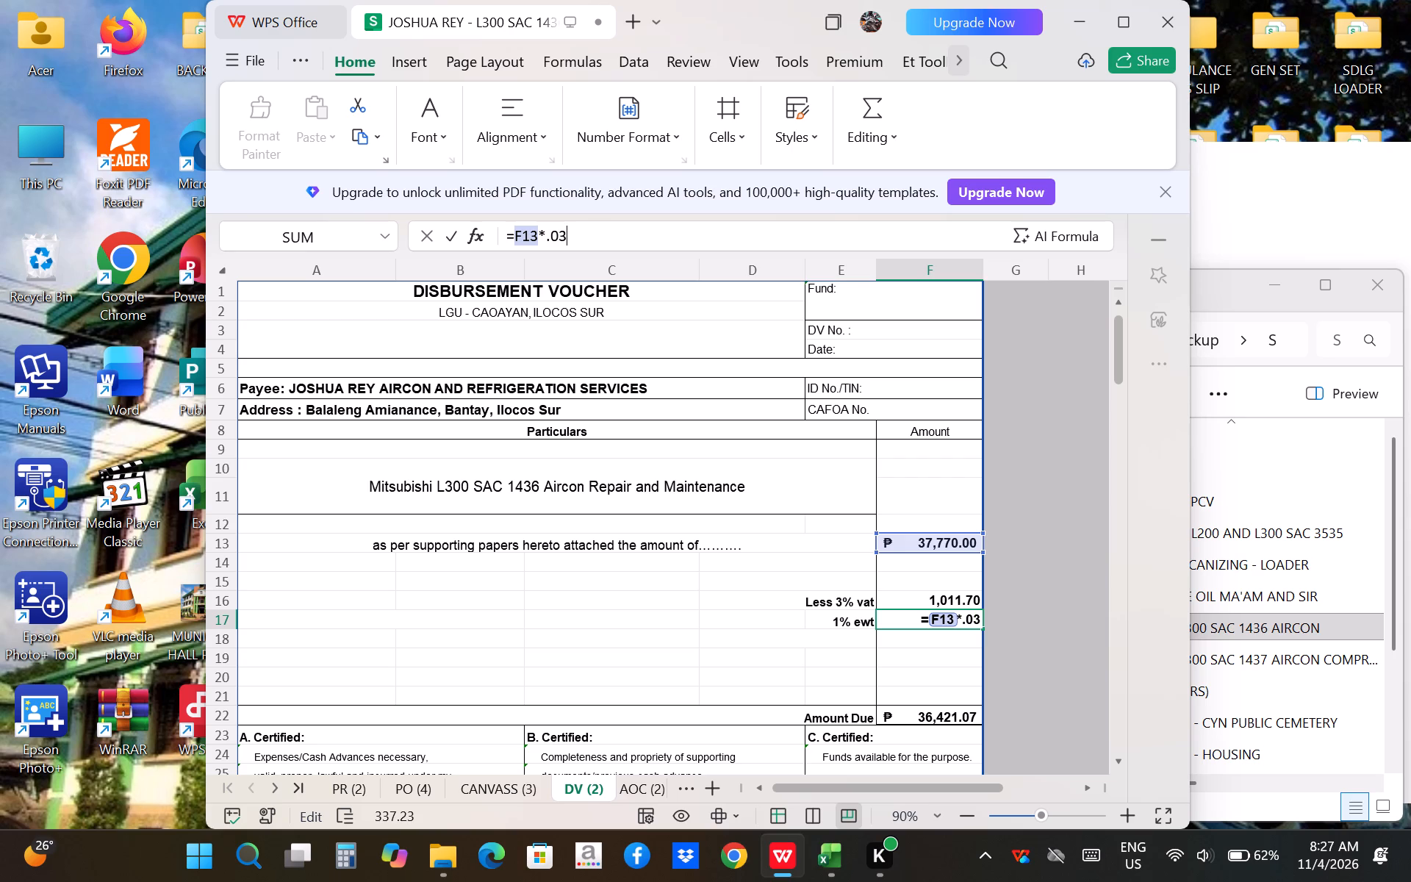
key(Return)
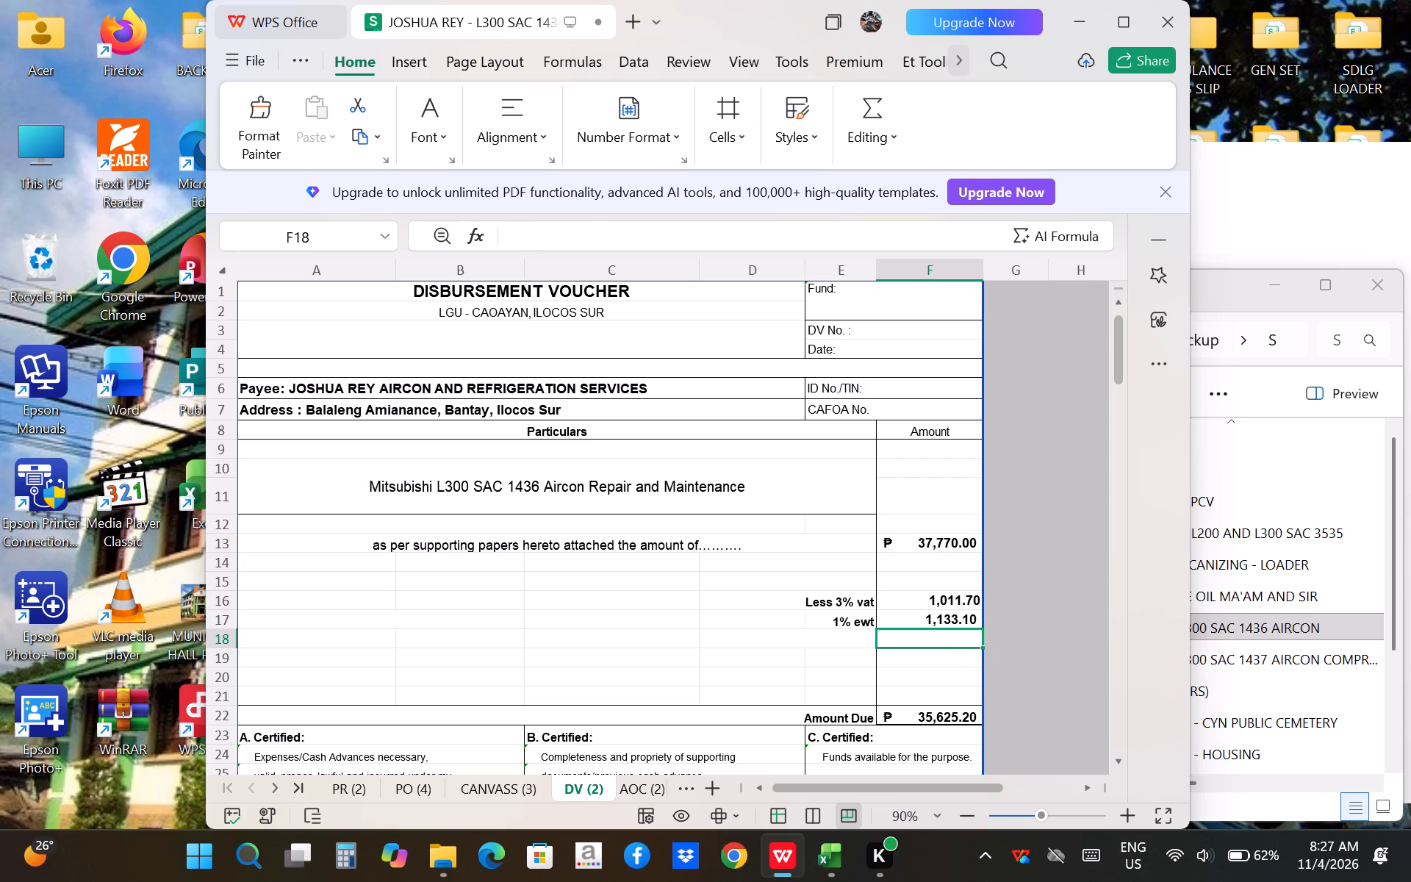
Switch to the Calculator and divide the voucher amount 37,770 by 1,888.5.
click(947, 604)
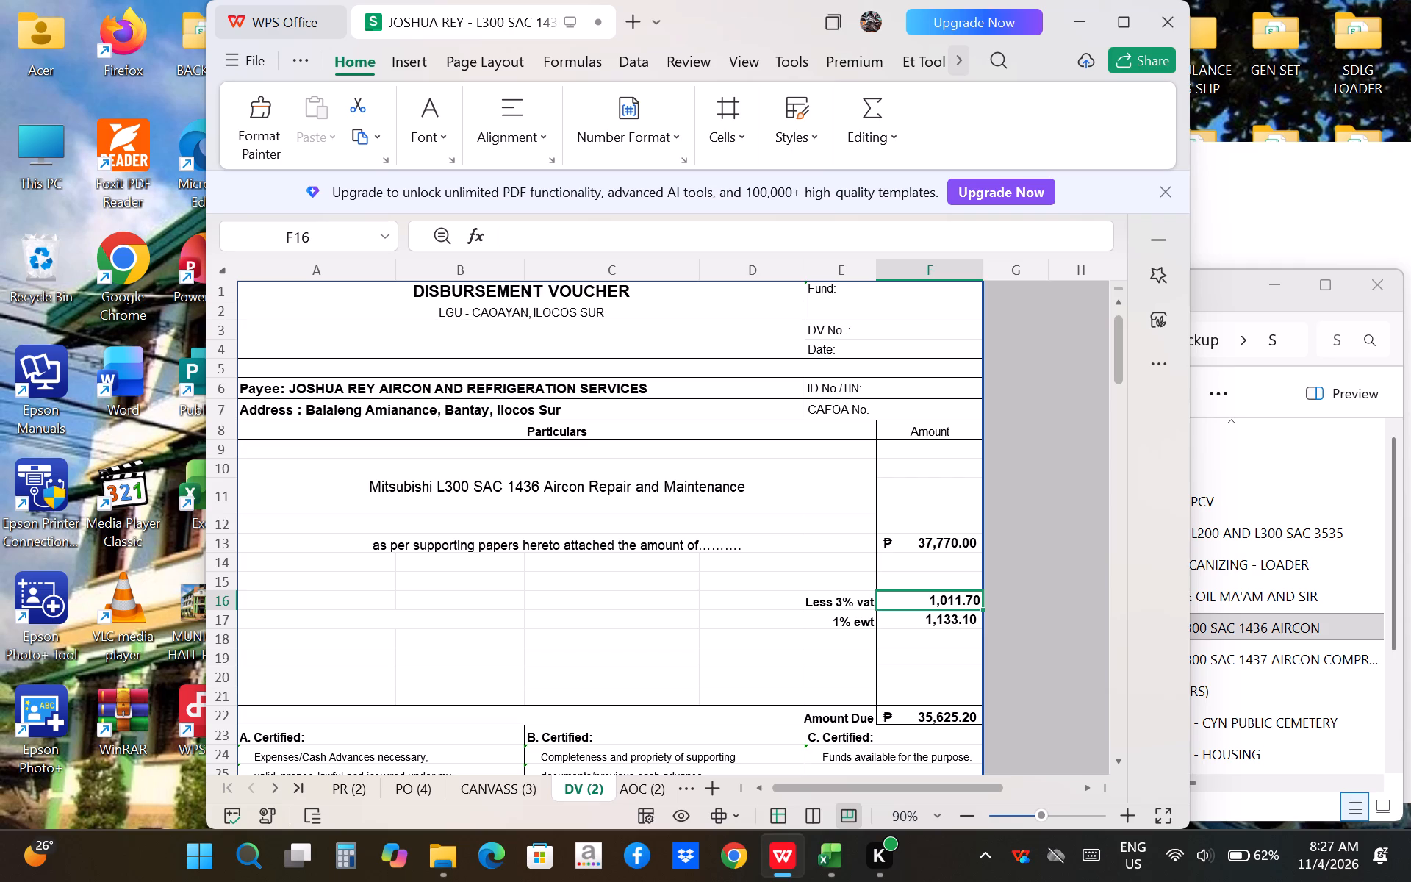
click(341, 853)
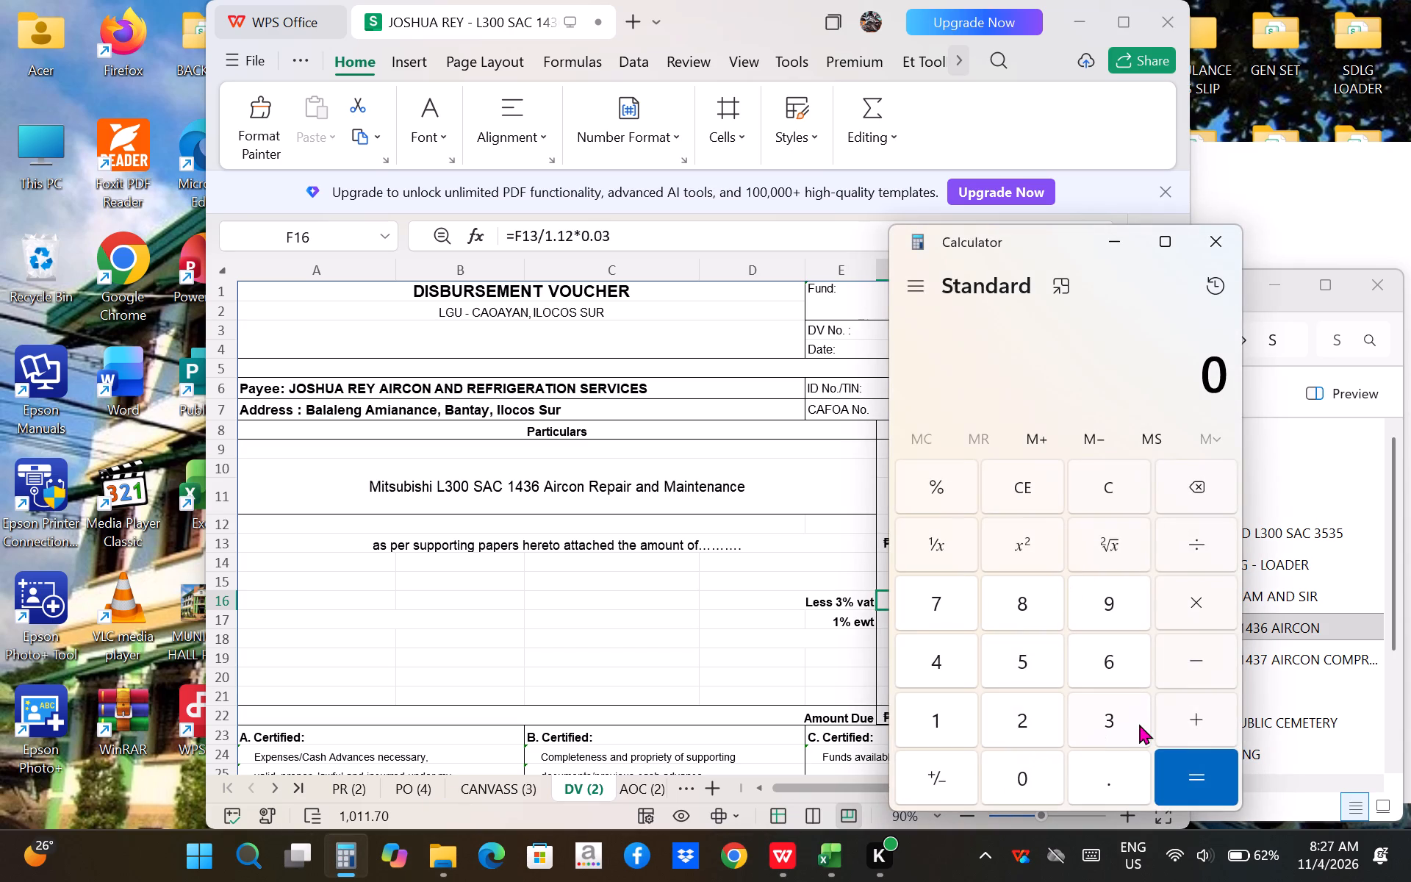
click(1127, 720)
double_click(952, 613)
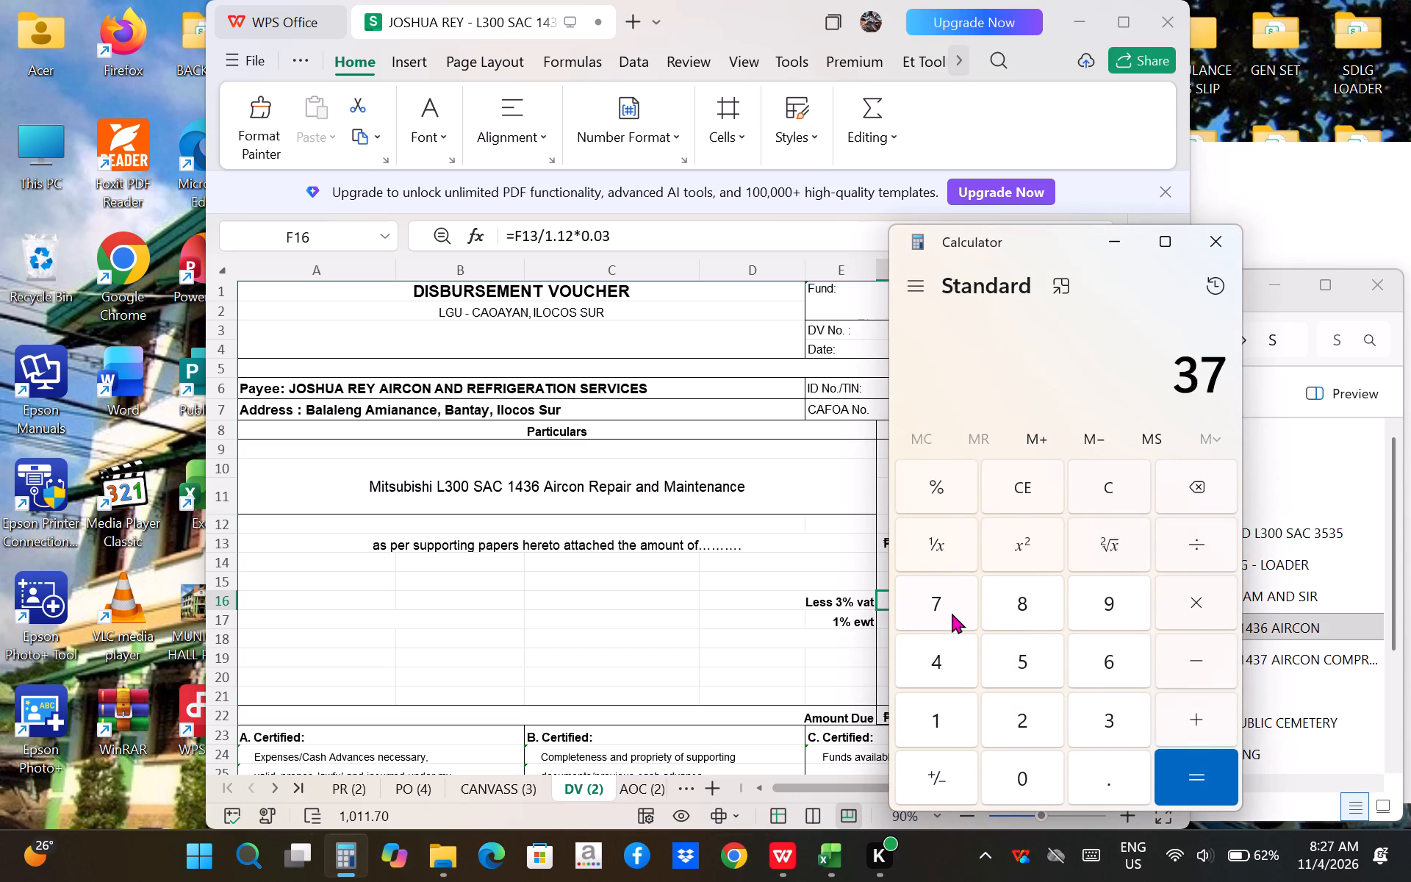
click(951, 613)
click(1016, 781)
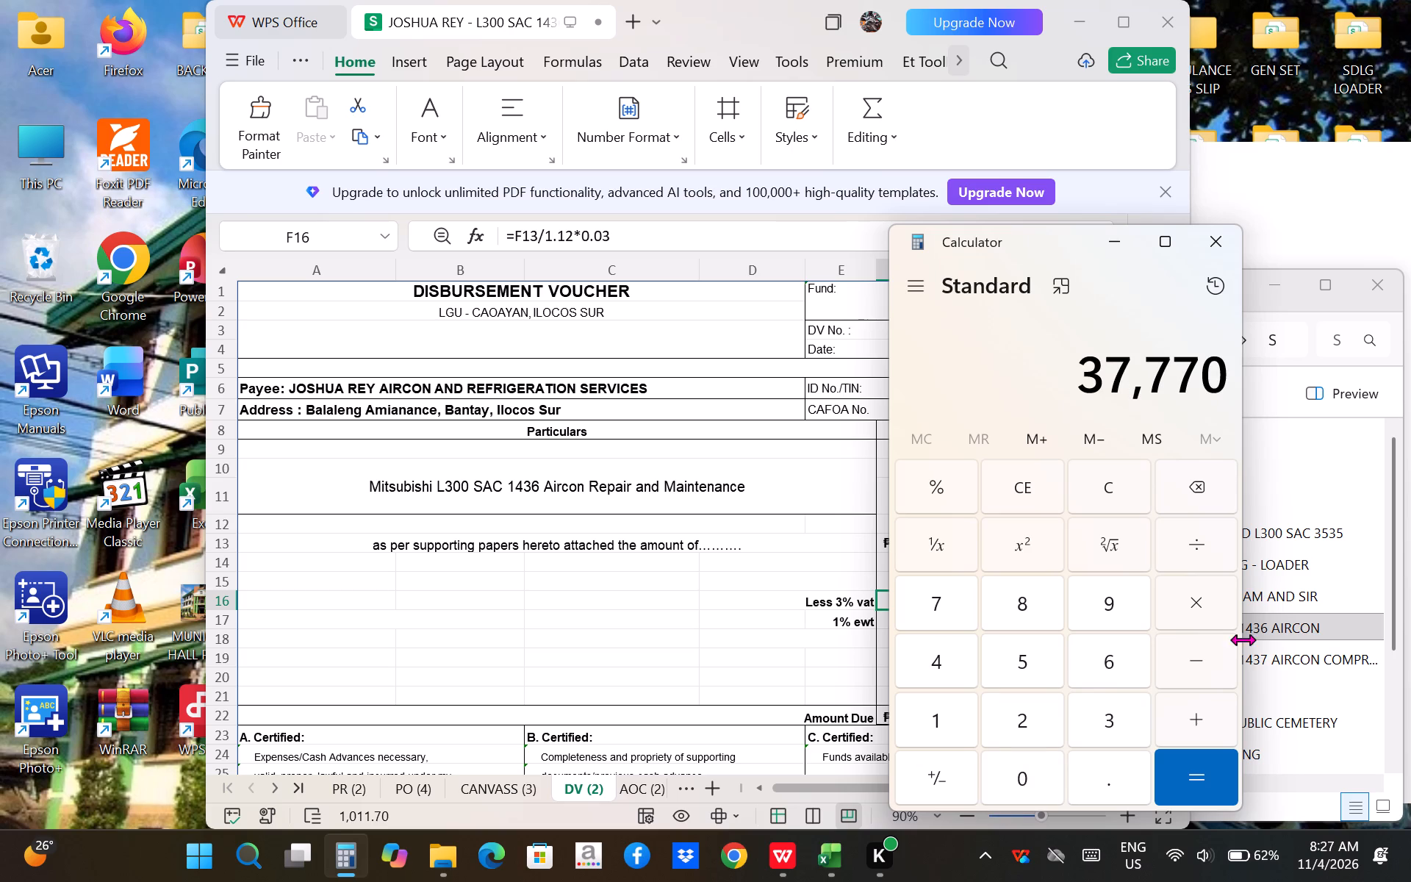
click(1208, 545)
click(959, 709)
triple_click(1049, 599)
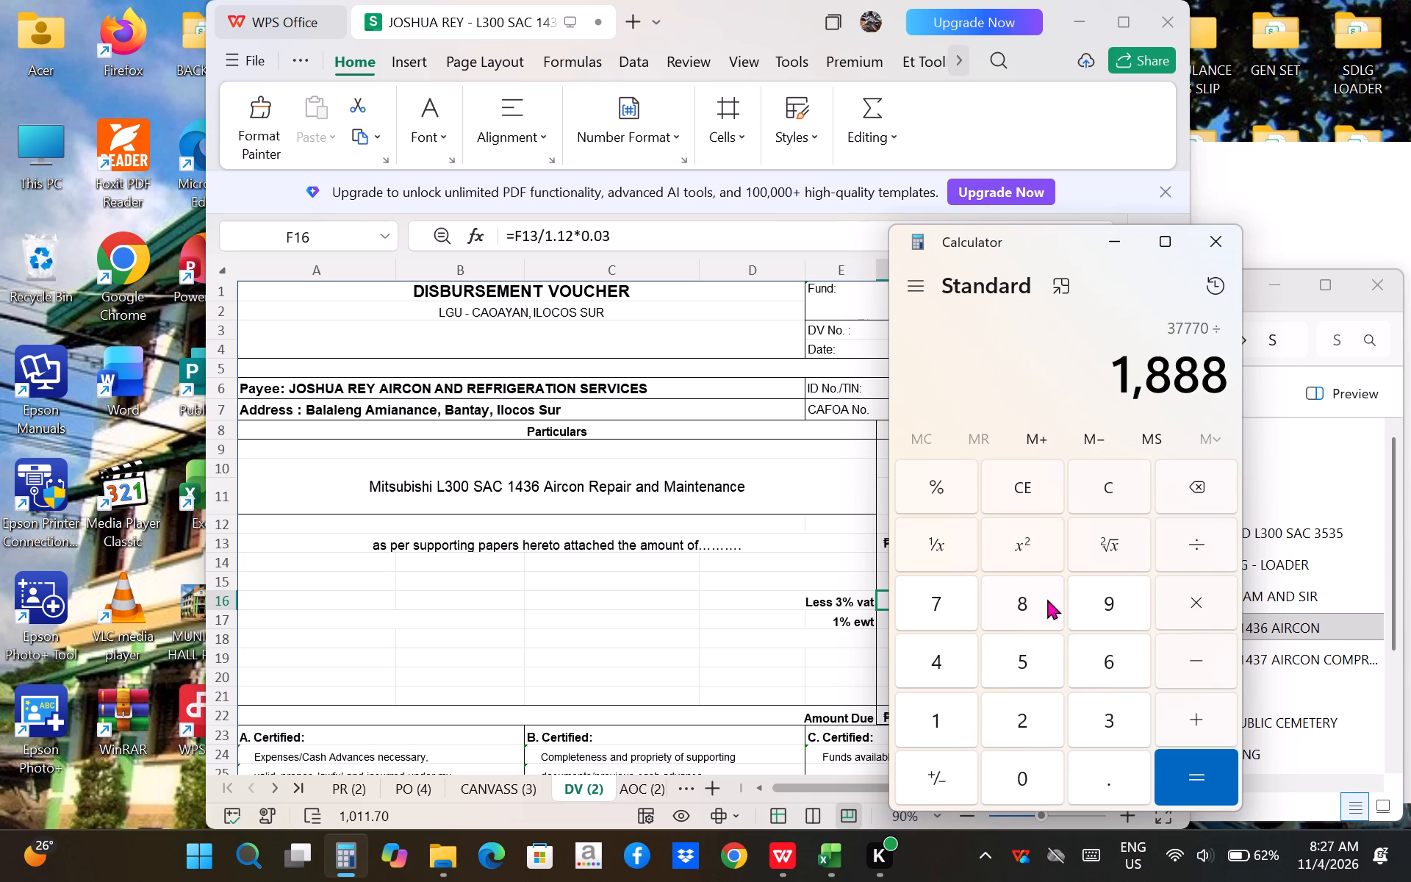
click(1085, 772)
click(1024, 646)
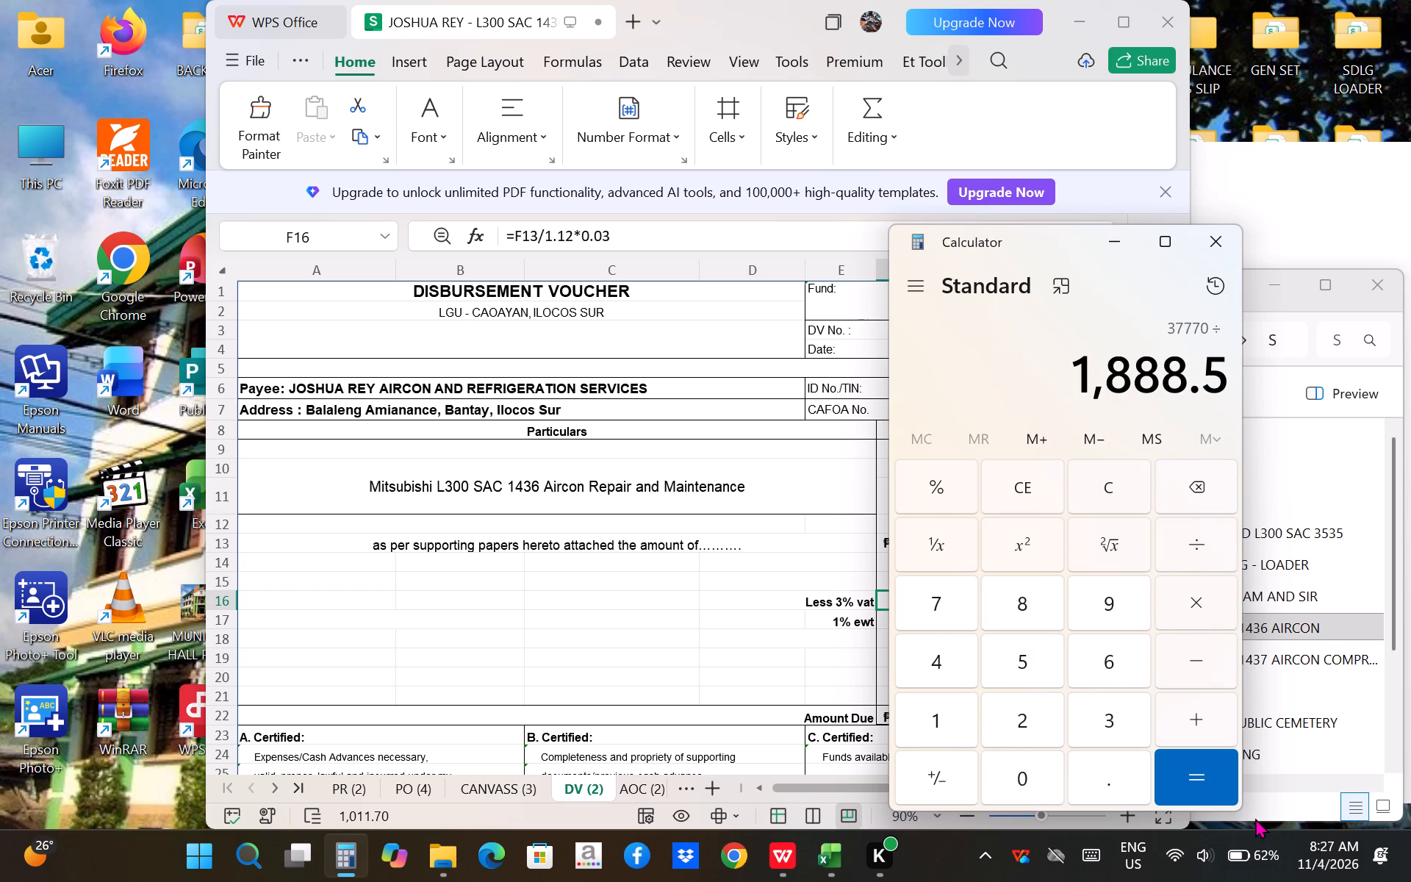
click(1214, 786)
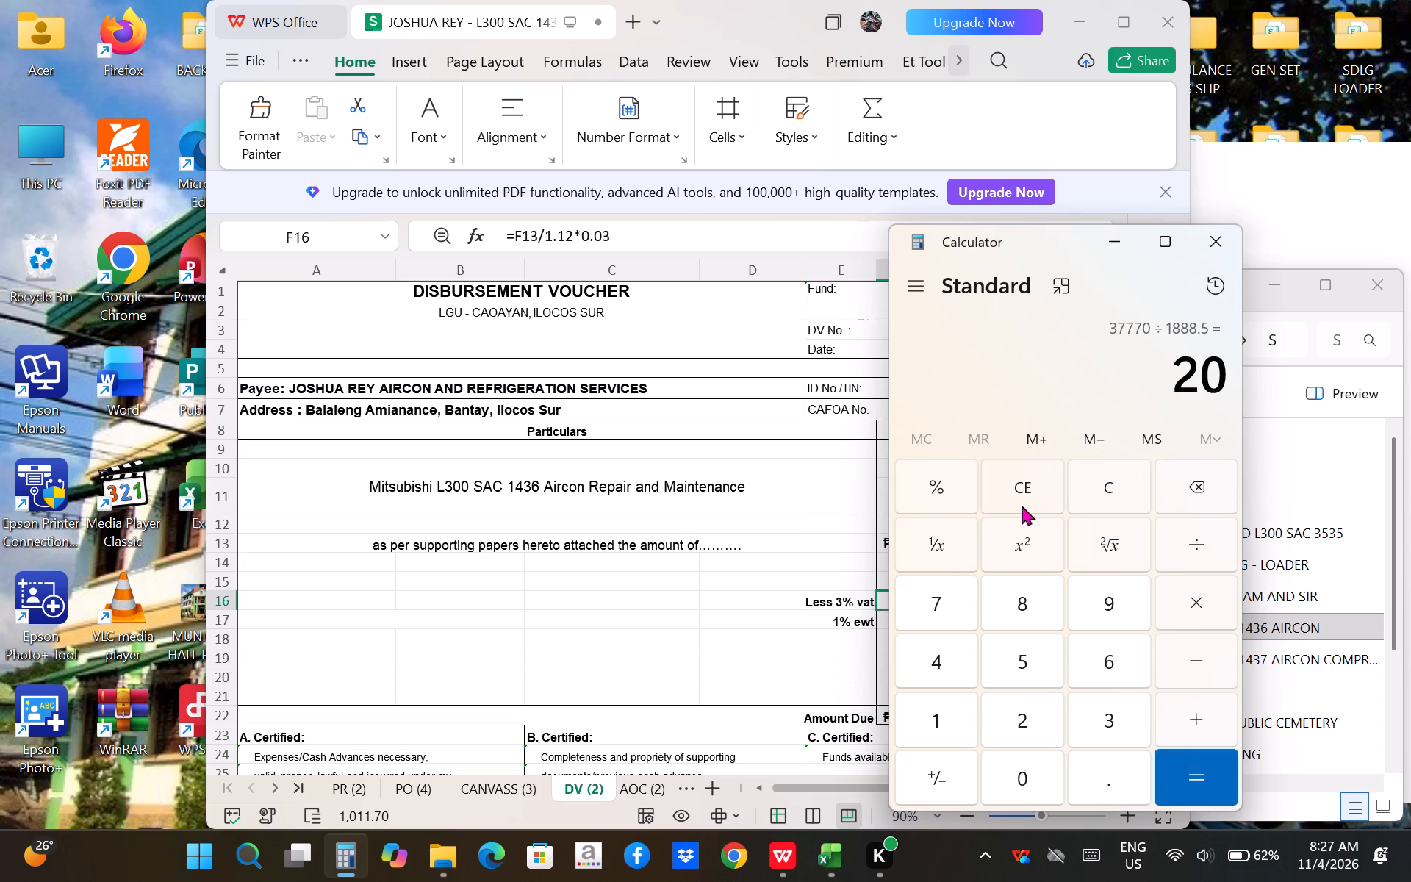
Calculate 37,770 times 0.2 times 0.03, and clear the calculator display.
click(1101, 715)
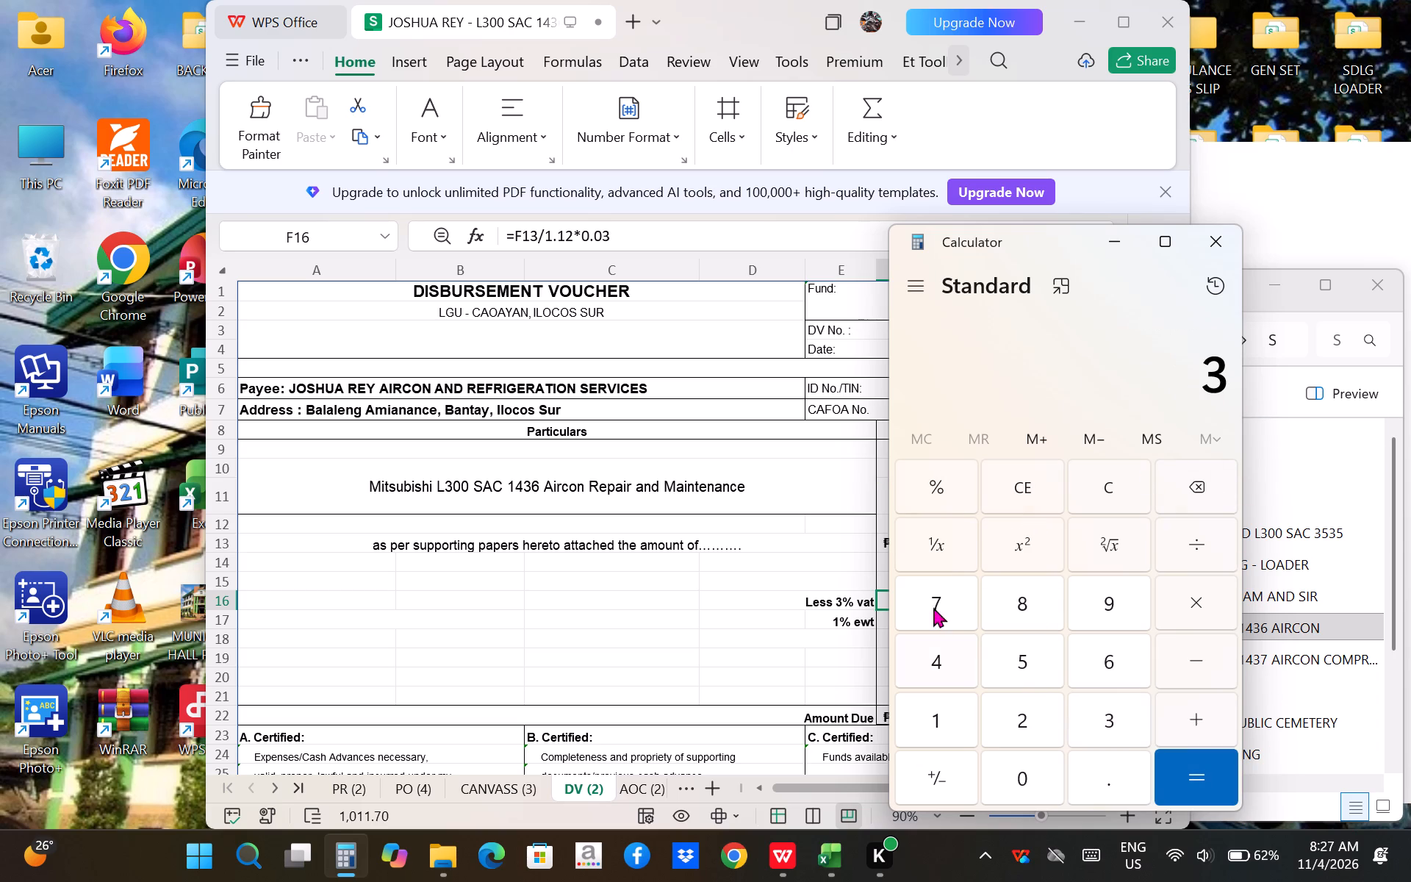
triple_click(923, 582)
click(1014, 785)
click(1212, 608)
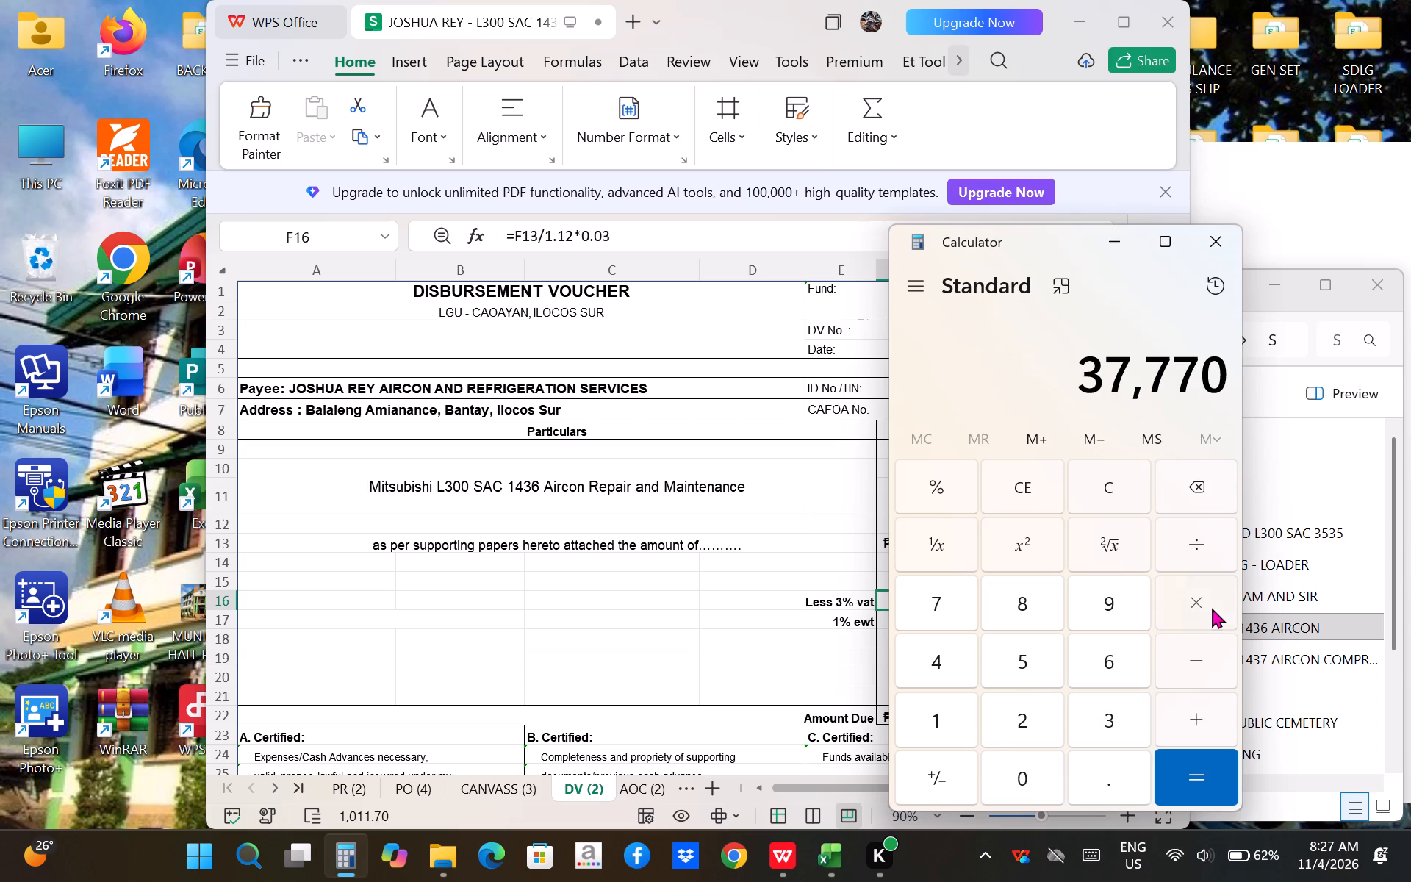
click(1113, 792)
click(1009, 709)
click(1201, 778)
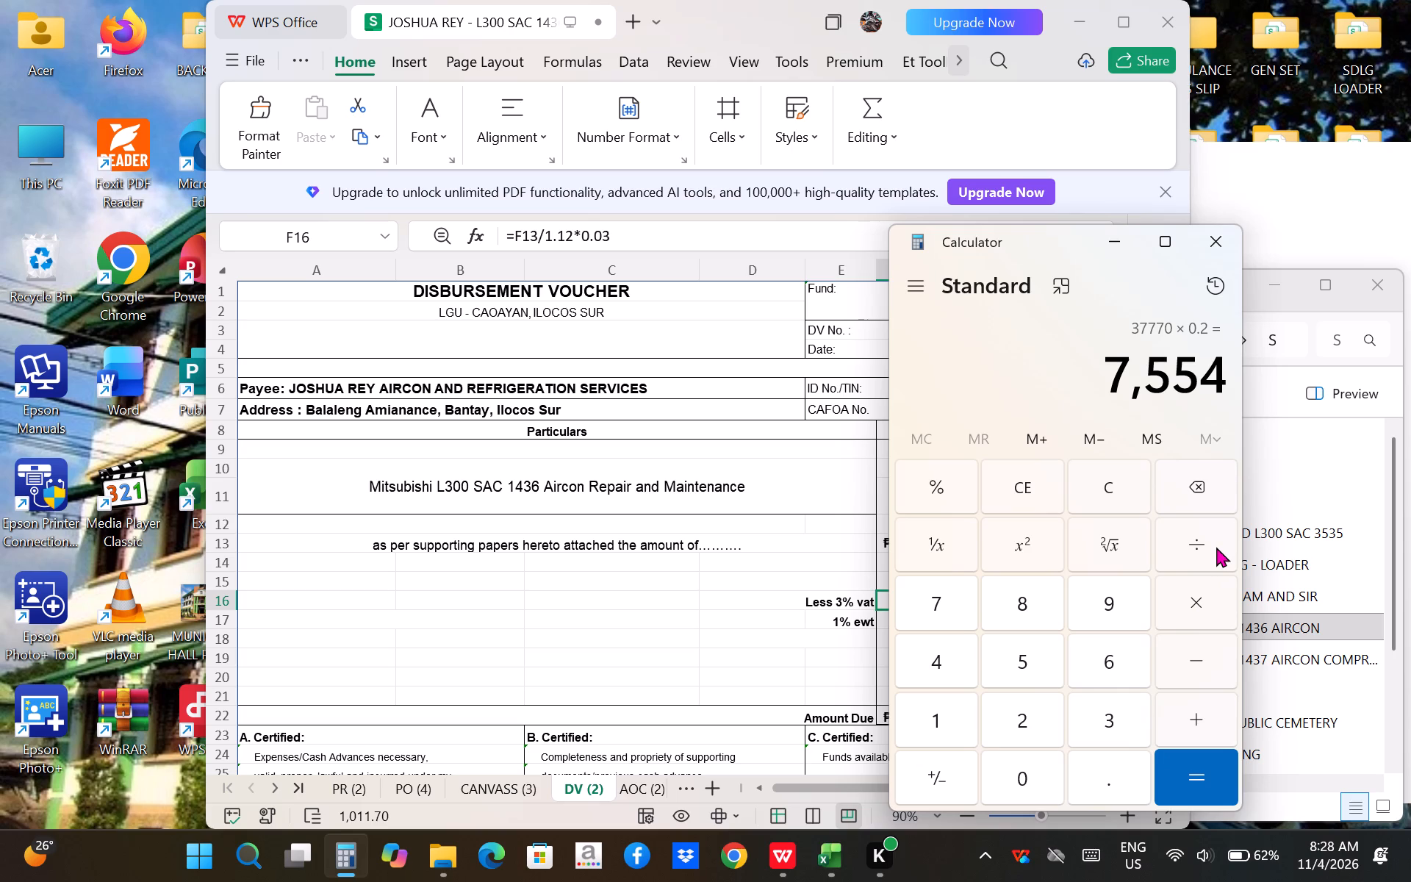
click(1192, 609)
click(1089, 784)
click(1048, 784)
click(1113, 726)
click(1171, 773)
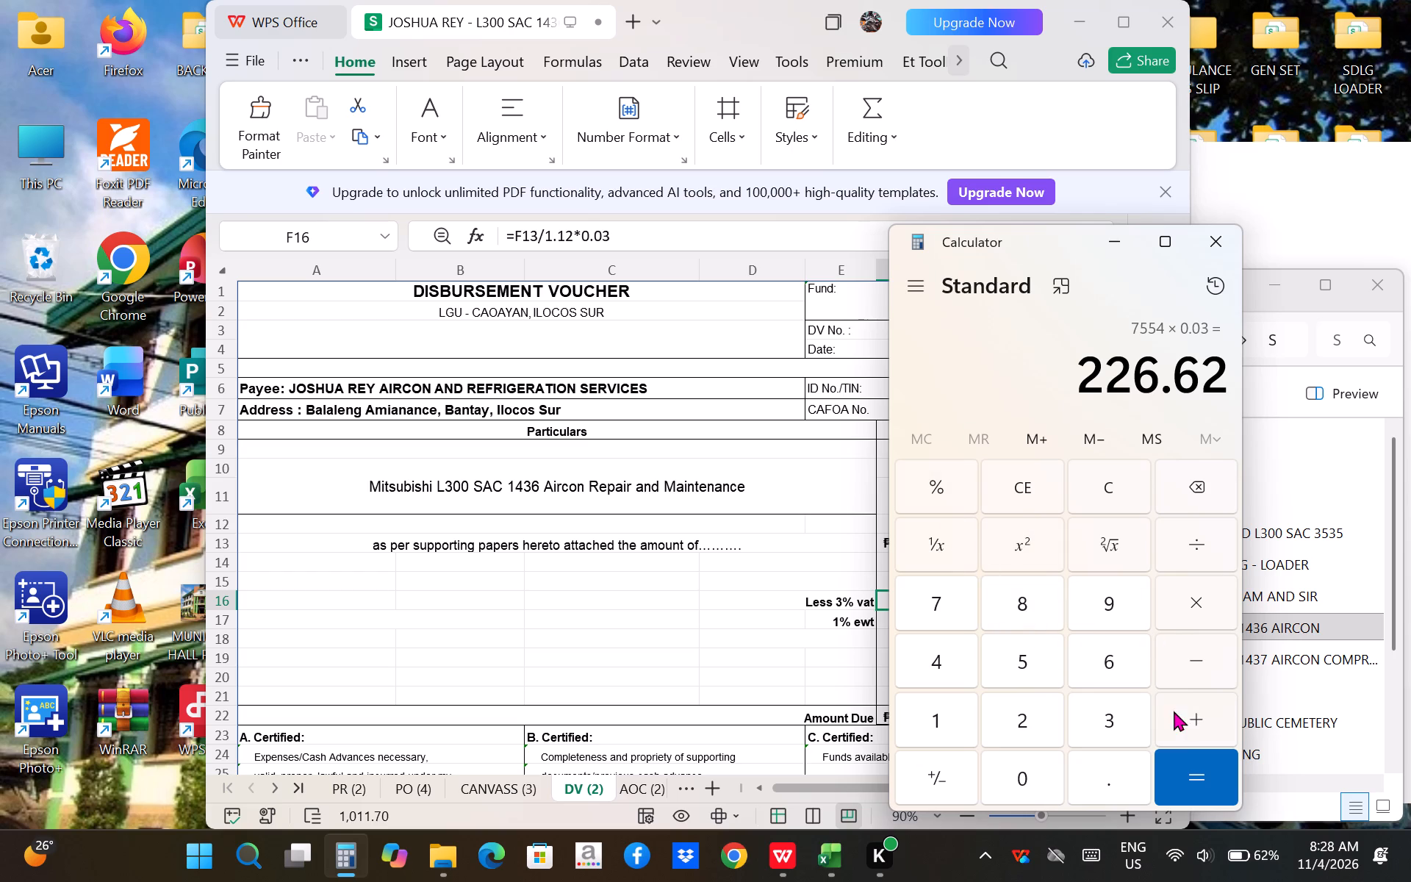
click(1024, 487)
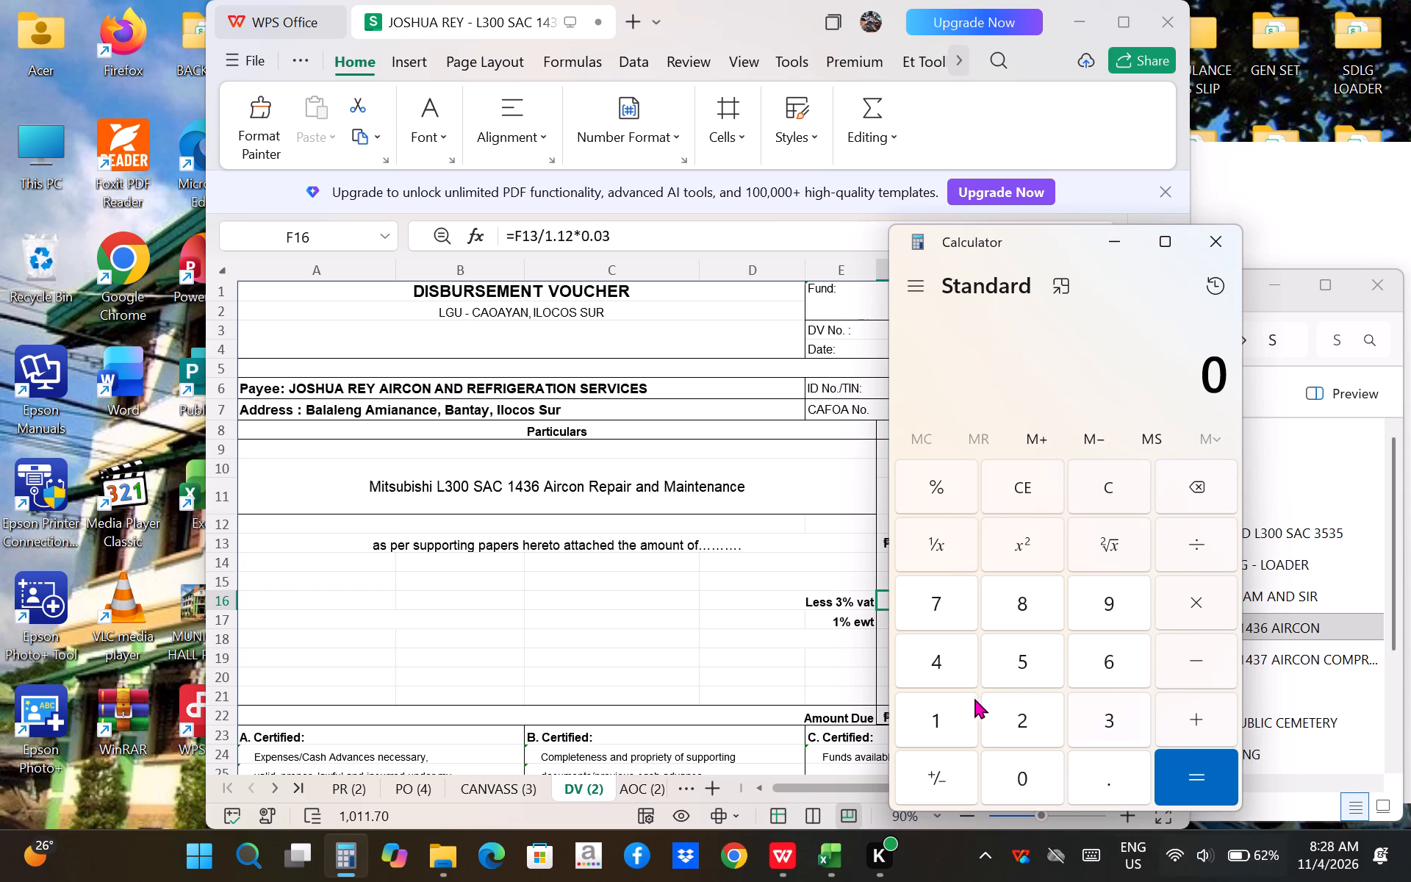
Return to the disbursement voucher and examine the formulas behind the gross amount, VAT deduction and EWT deduction in F13, F16 and F17.
click(675, 240)
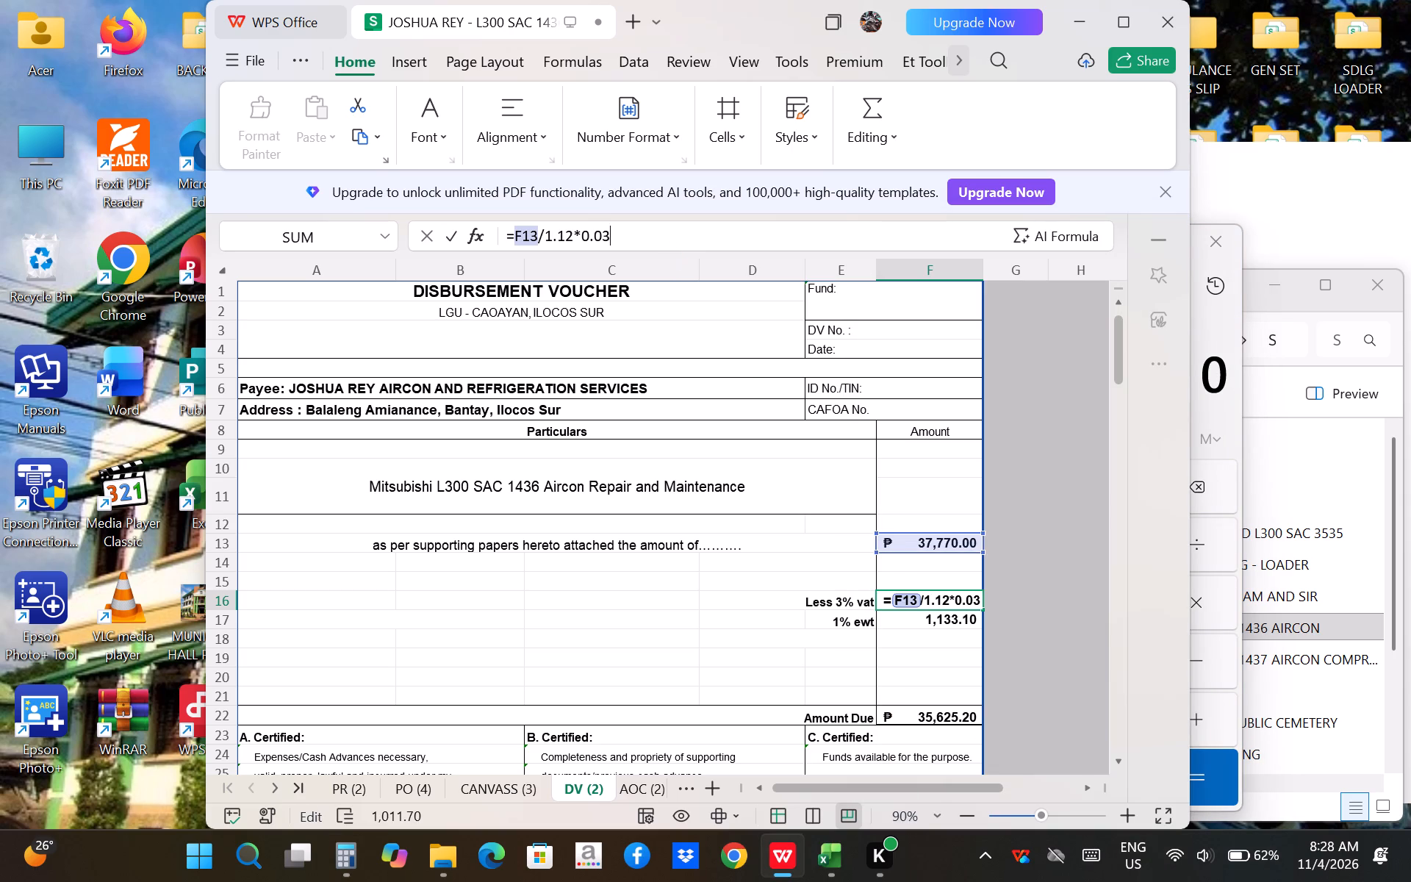
key(Return)
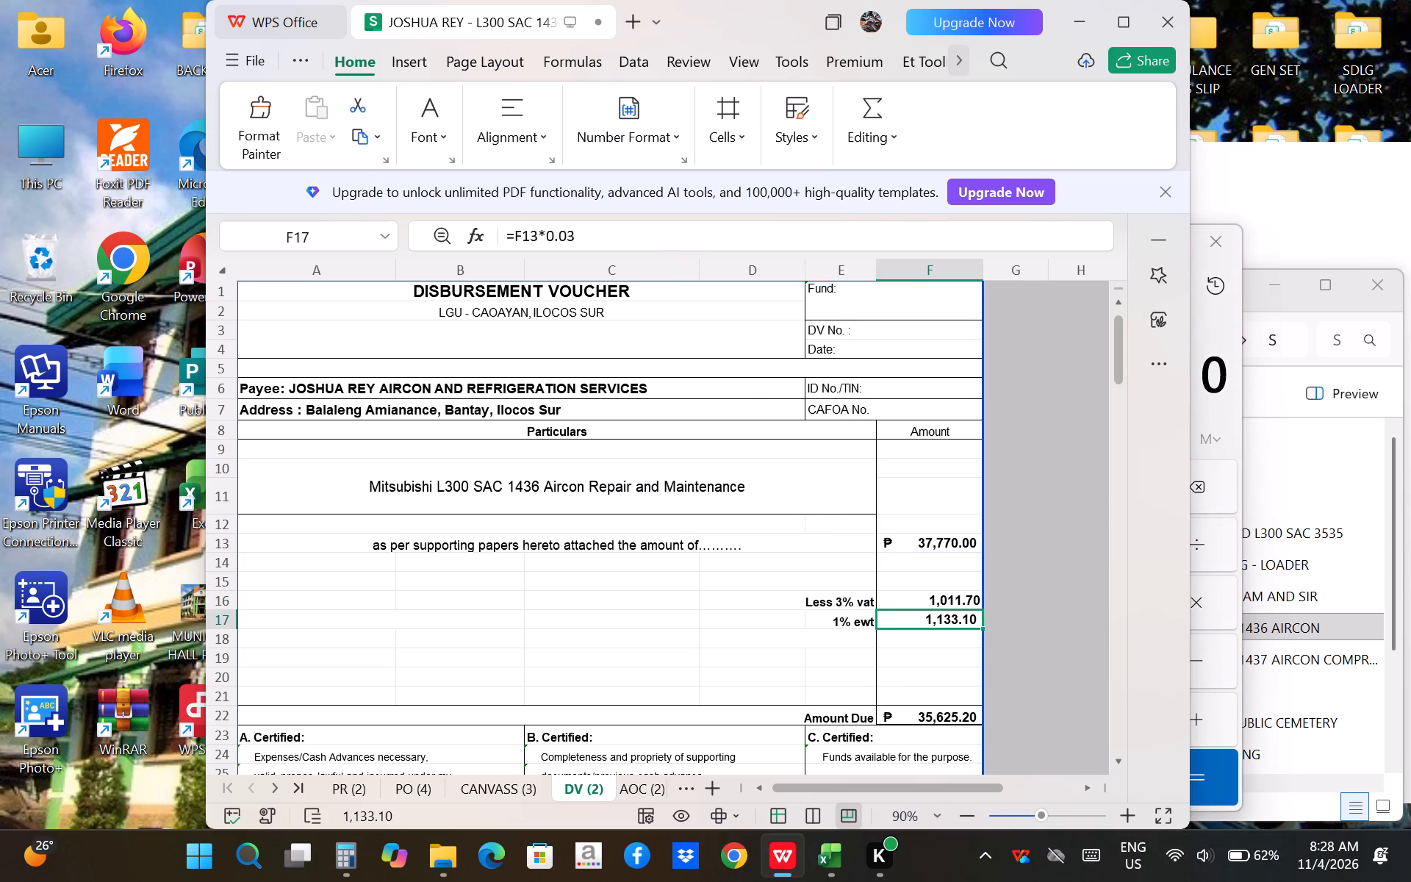
click(955, 536)
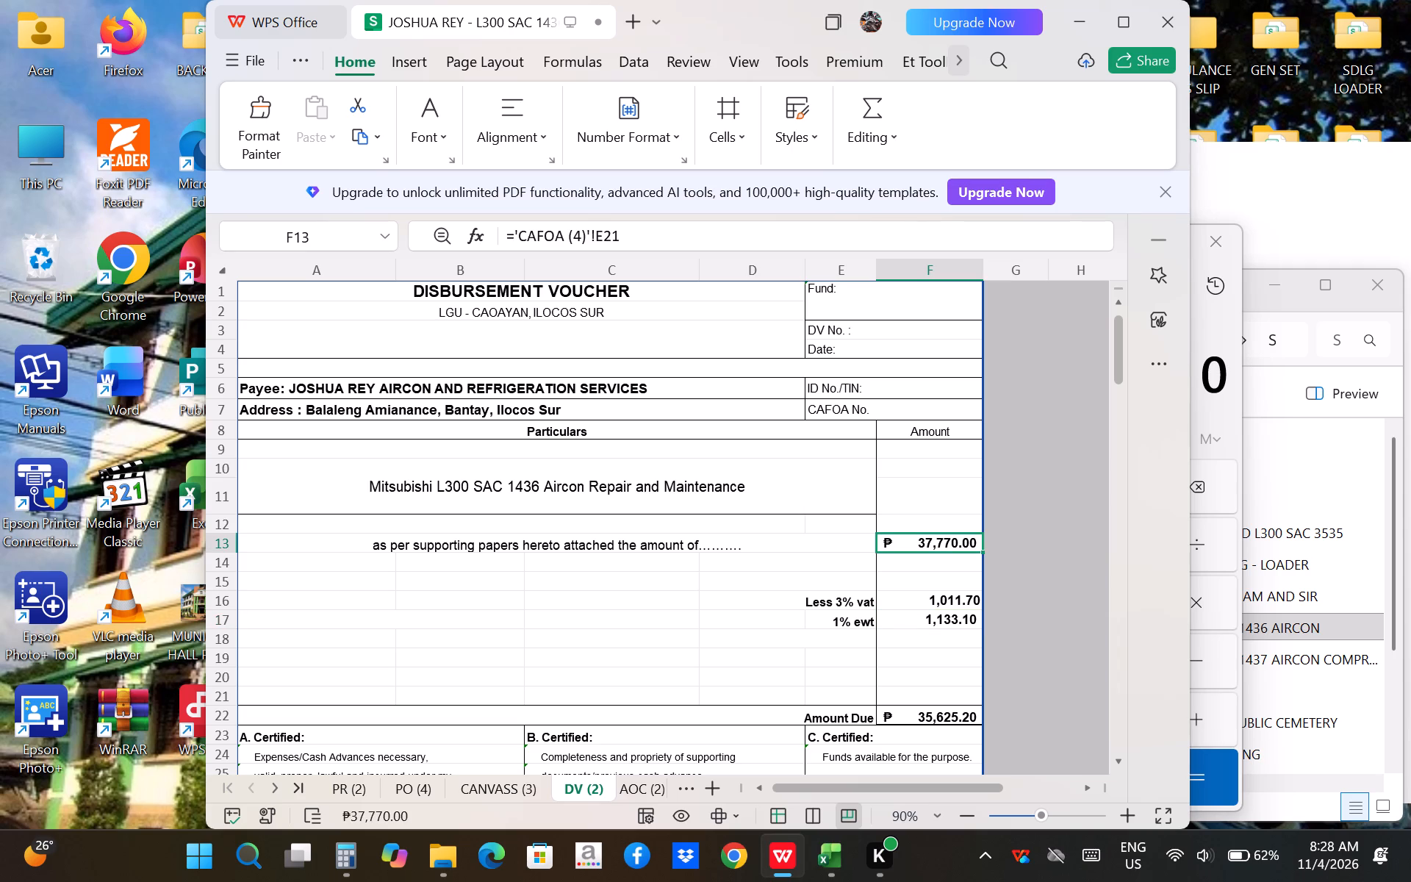
click(974, 606)
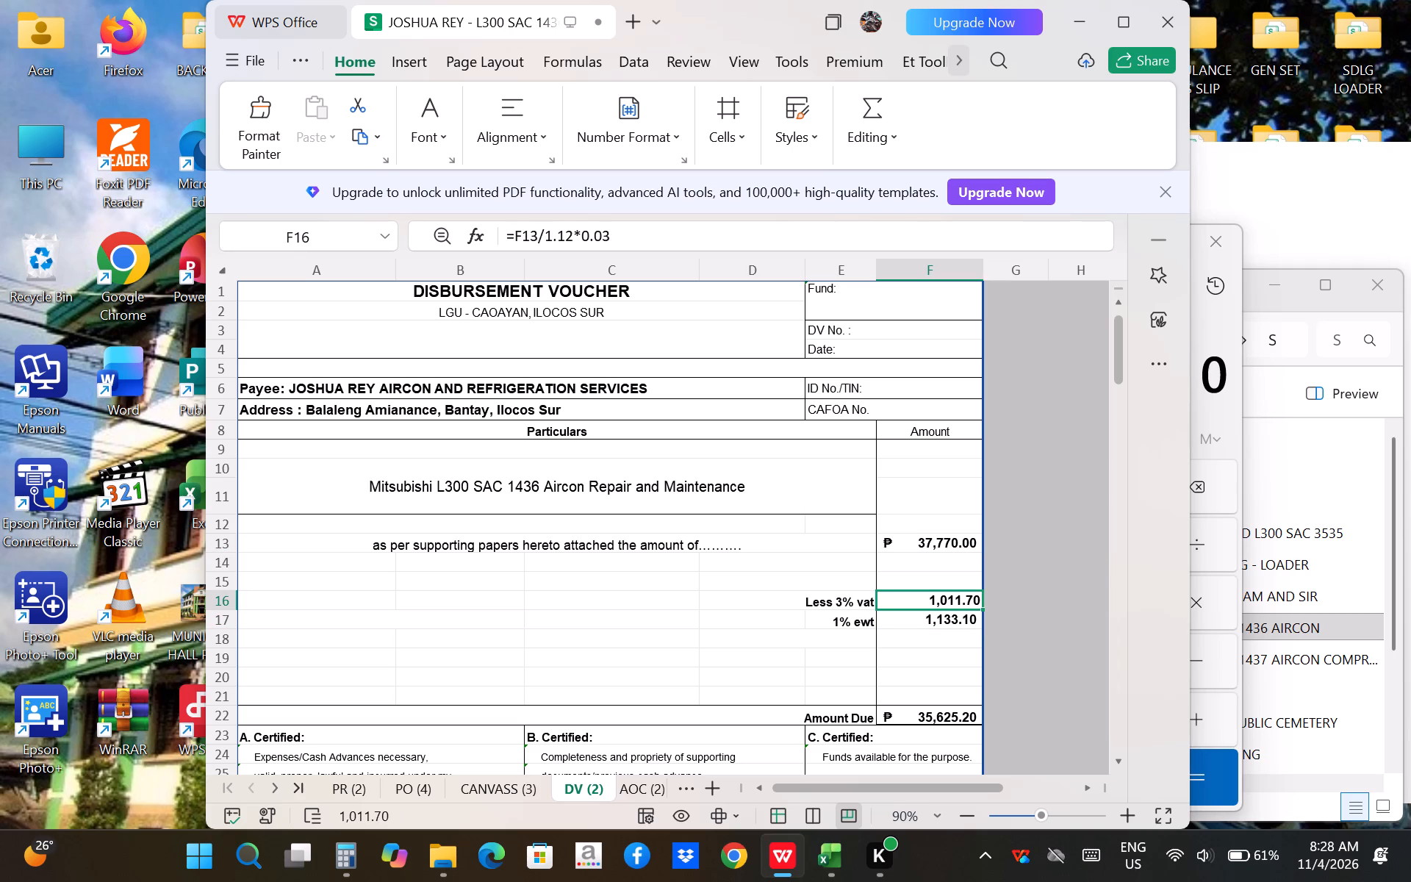
click(852, 606)
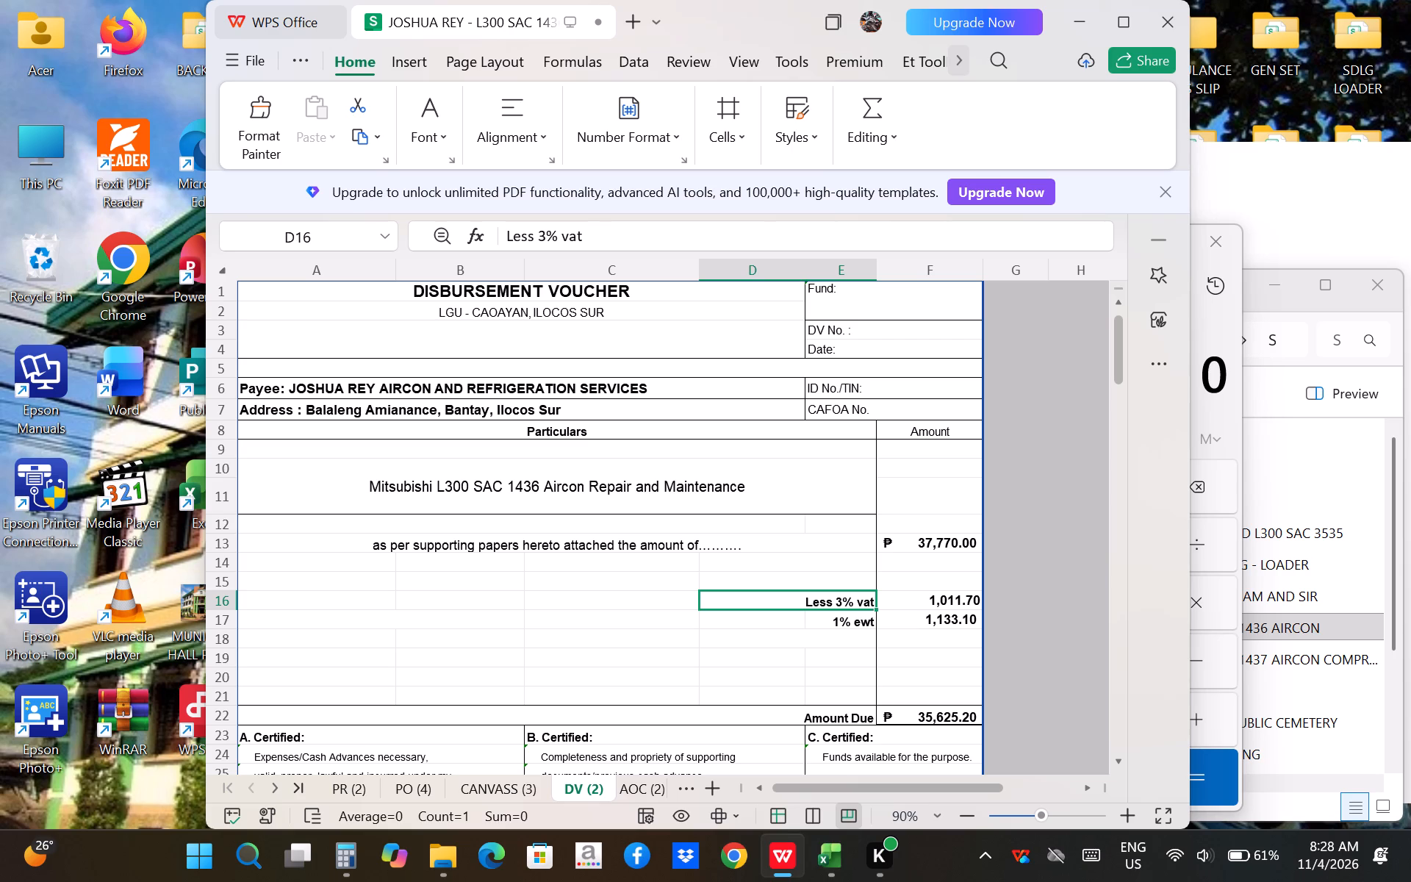
click(944, 617)
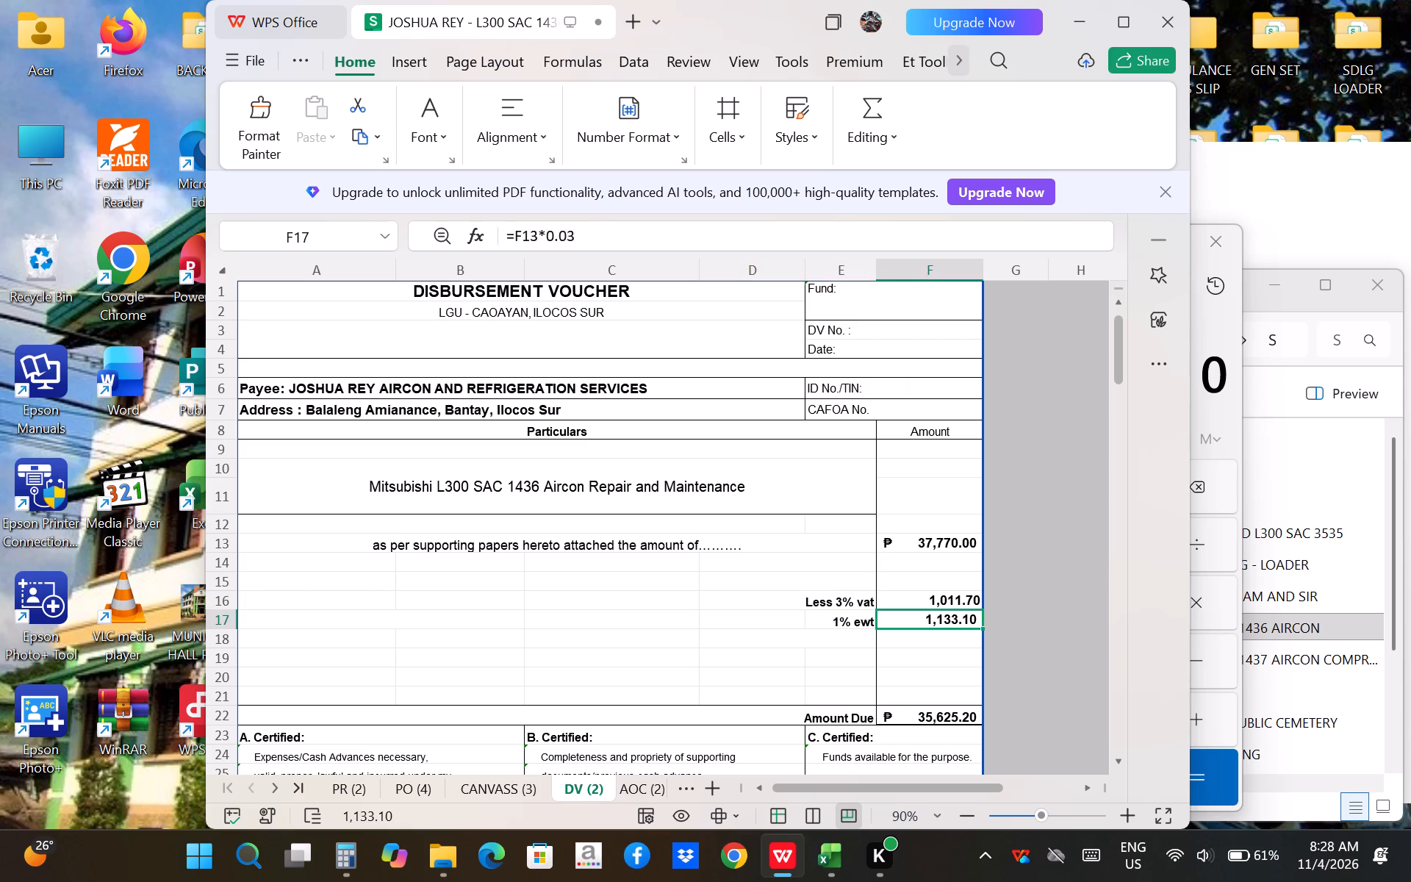
click(951, 603)
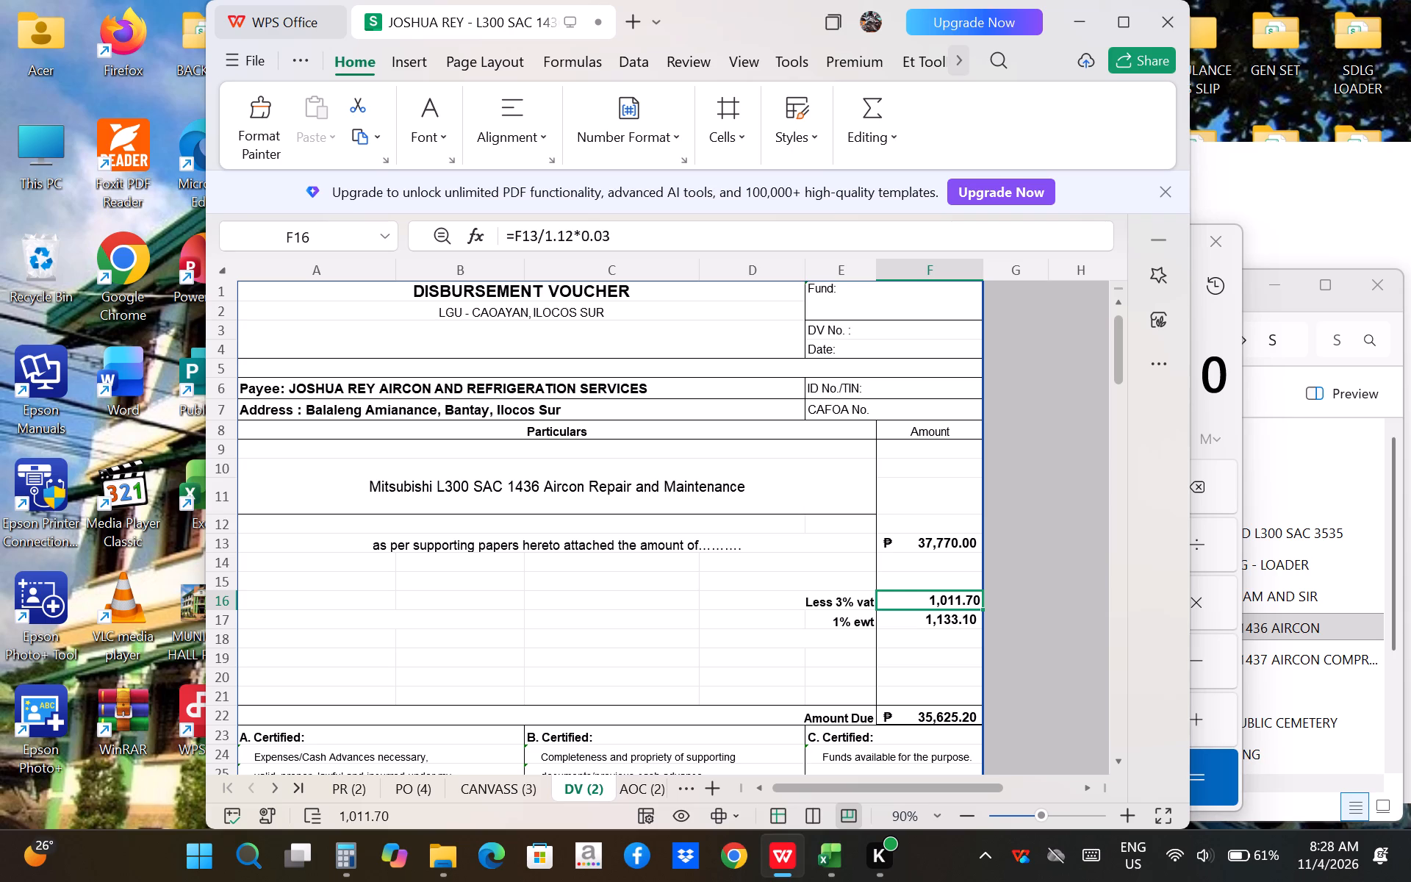
click(852, 666)
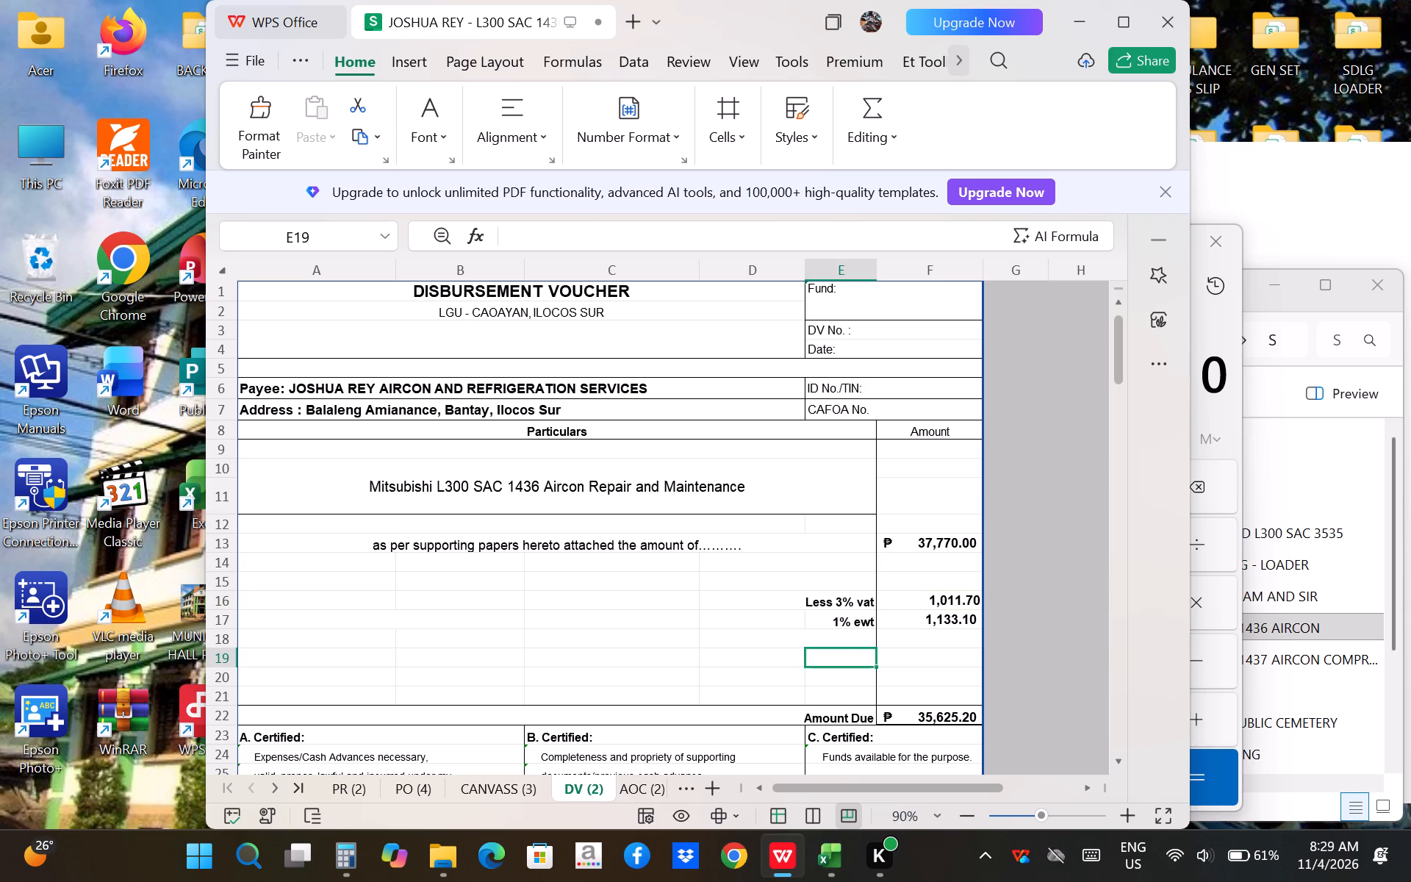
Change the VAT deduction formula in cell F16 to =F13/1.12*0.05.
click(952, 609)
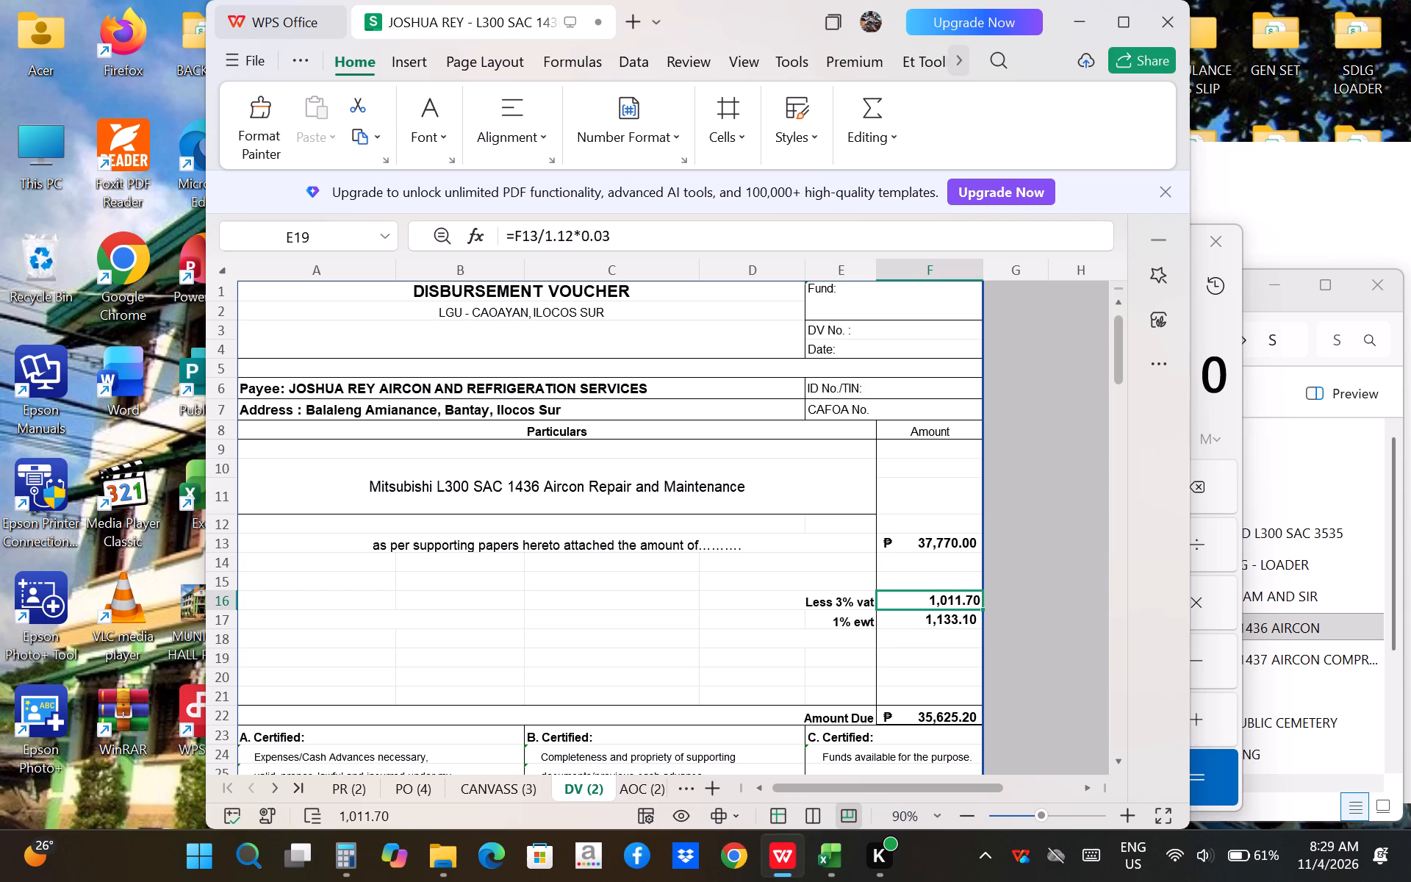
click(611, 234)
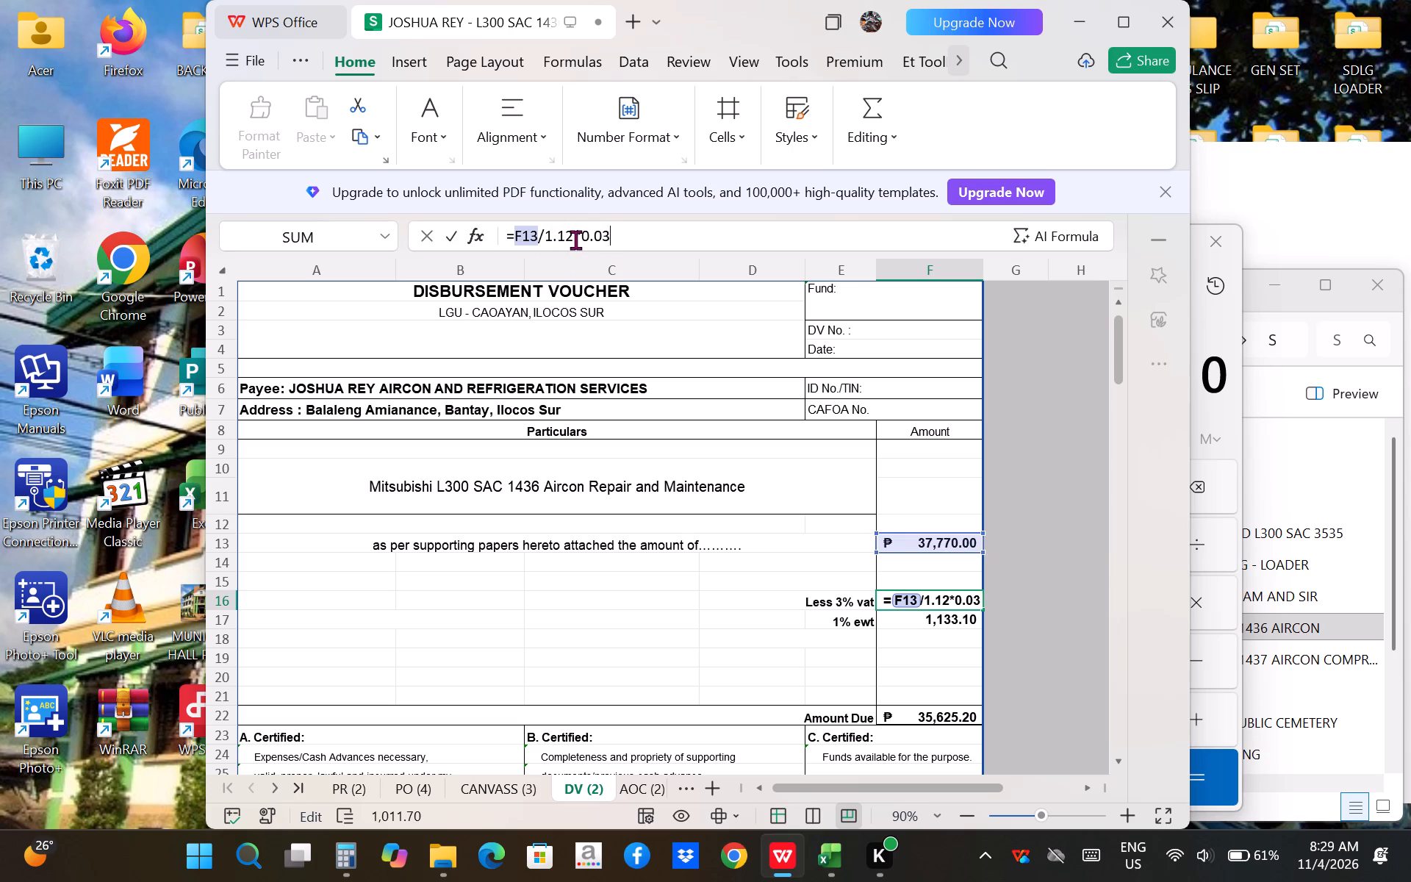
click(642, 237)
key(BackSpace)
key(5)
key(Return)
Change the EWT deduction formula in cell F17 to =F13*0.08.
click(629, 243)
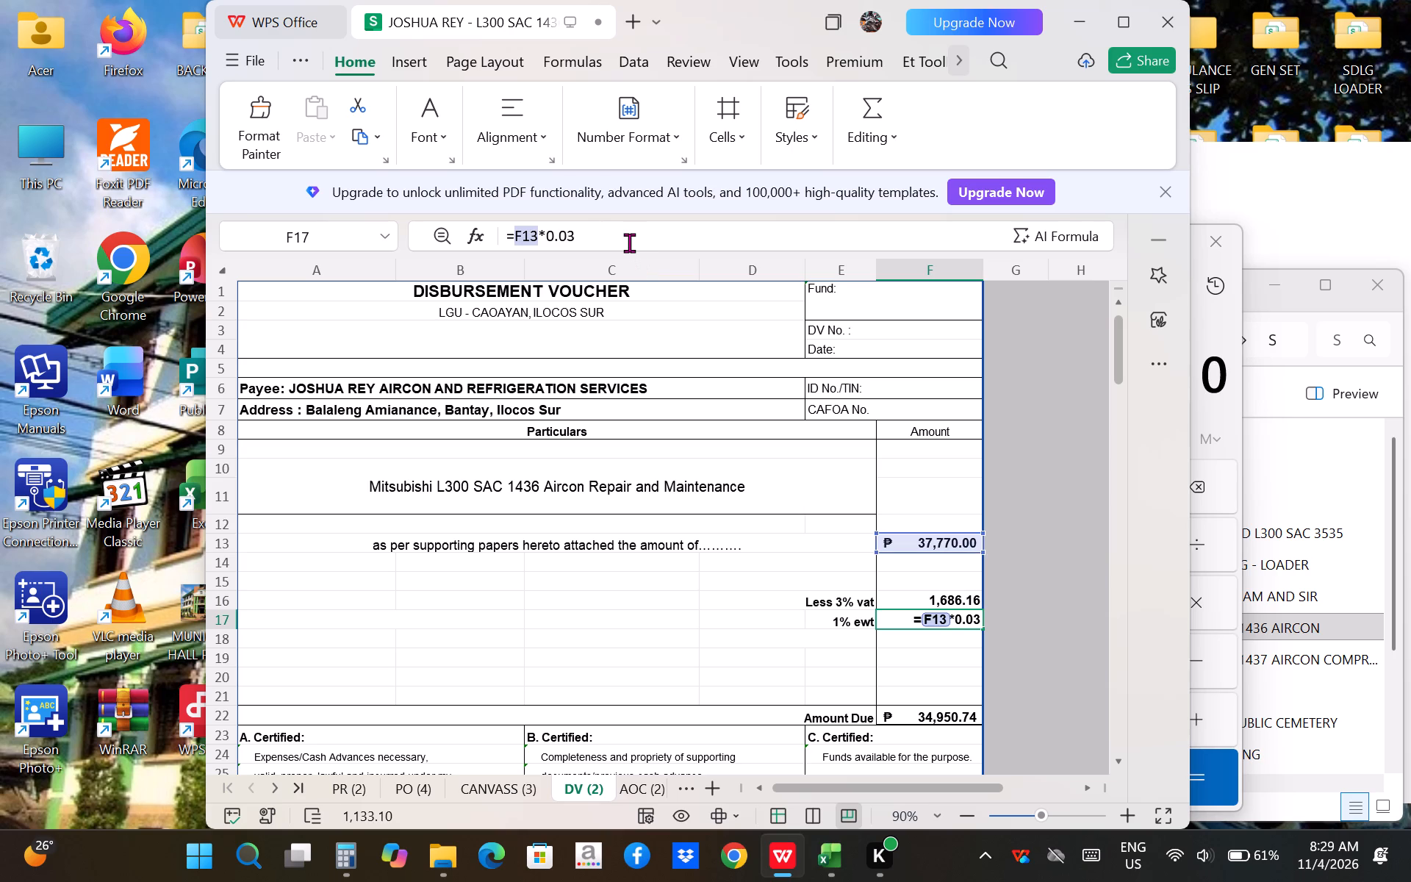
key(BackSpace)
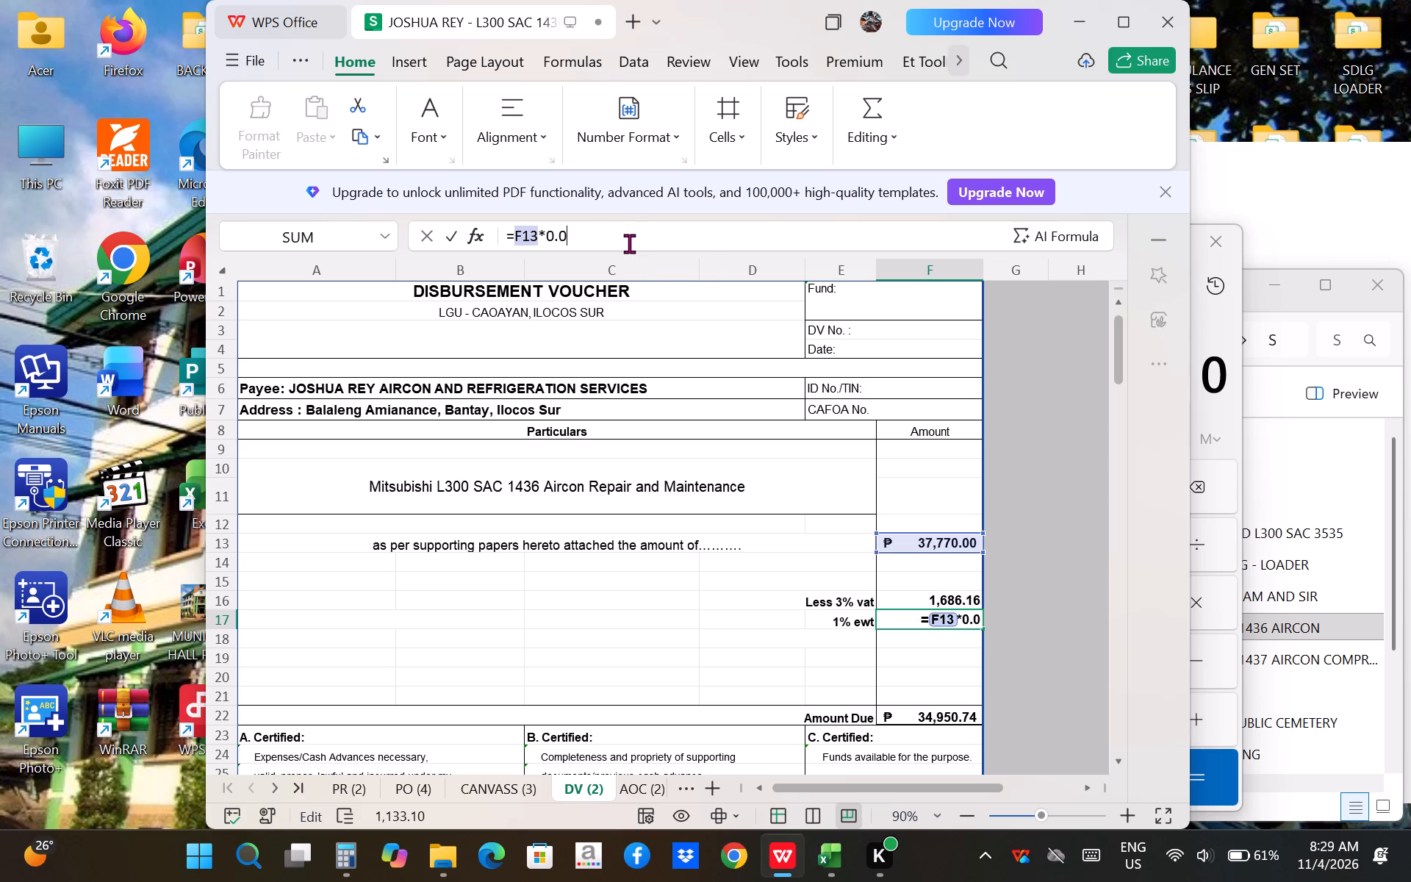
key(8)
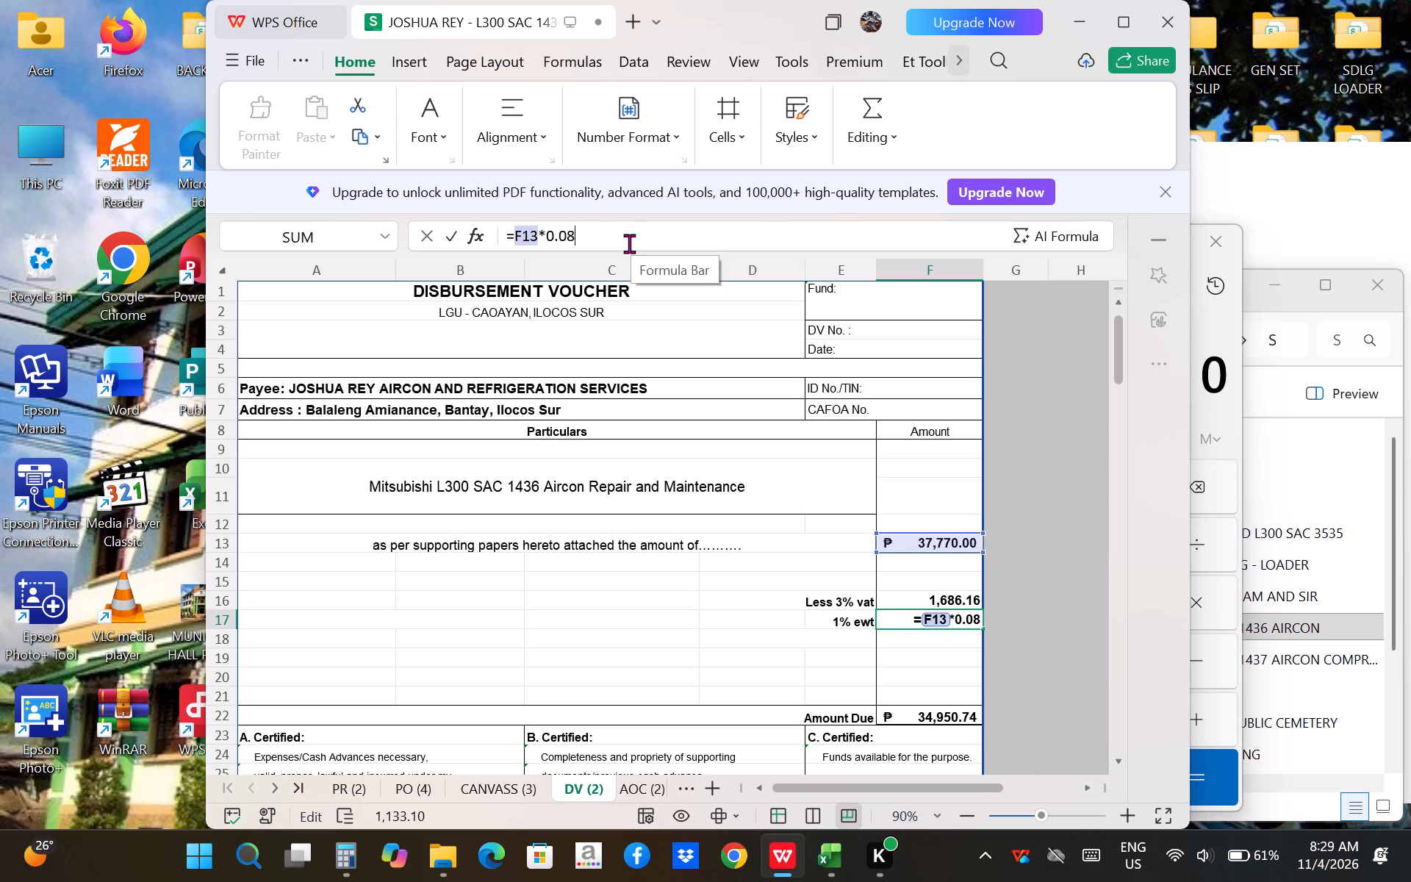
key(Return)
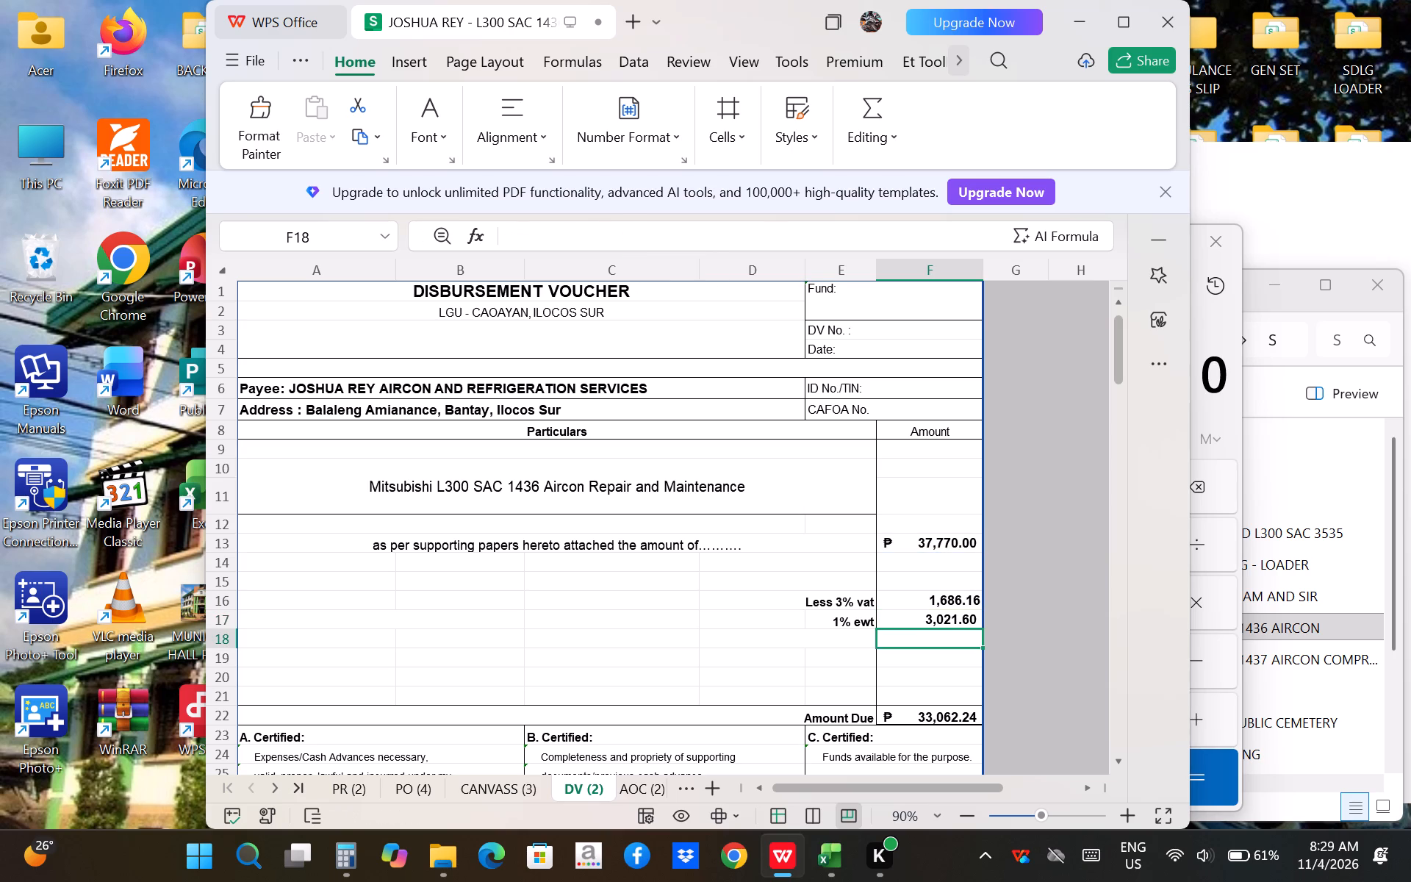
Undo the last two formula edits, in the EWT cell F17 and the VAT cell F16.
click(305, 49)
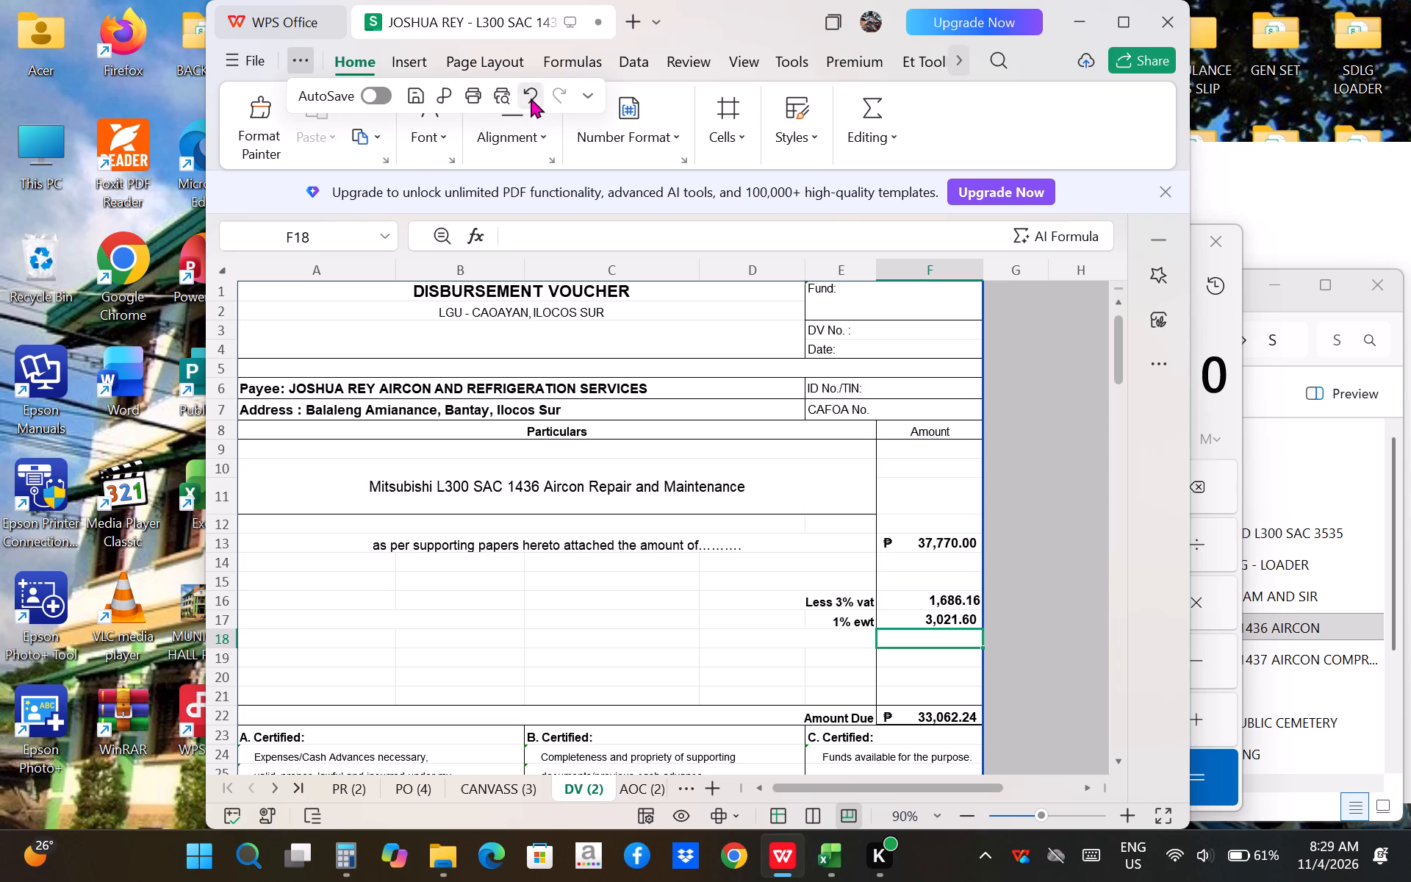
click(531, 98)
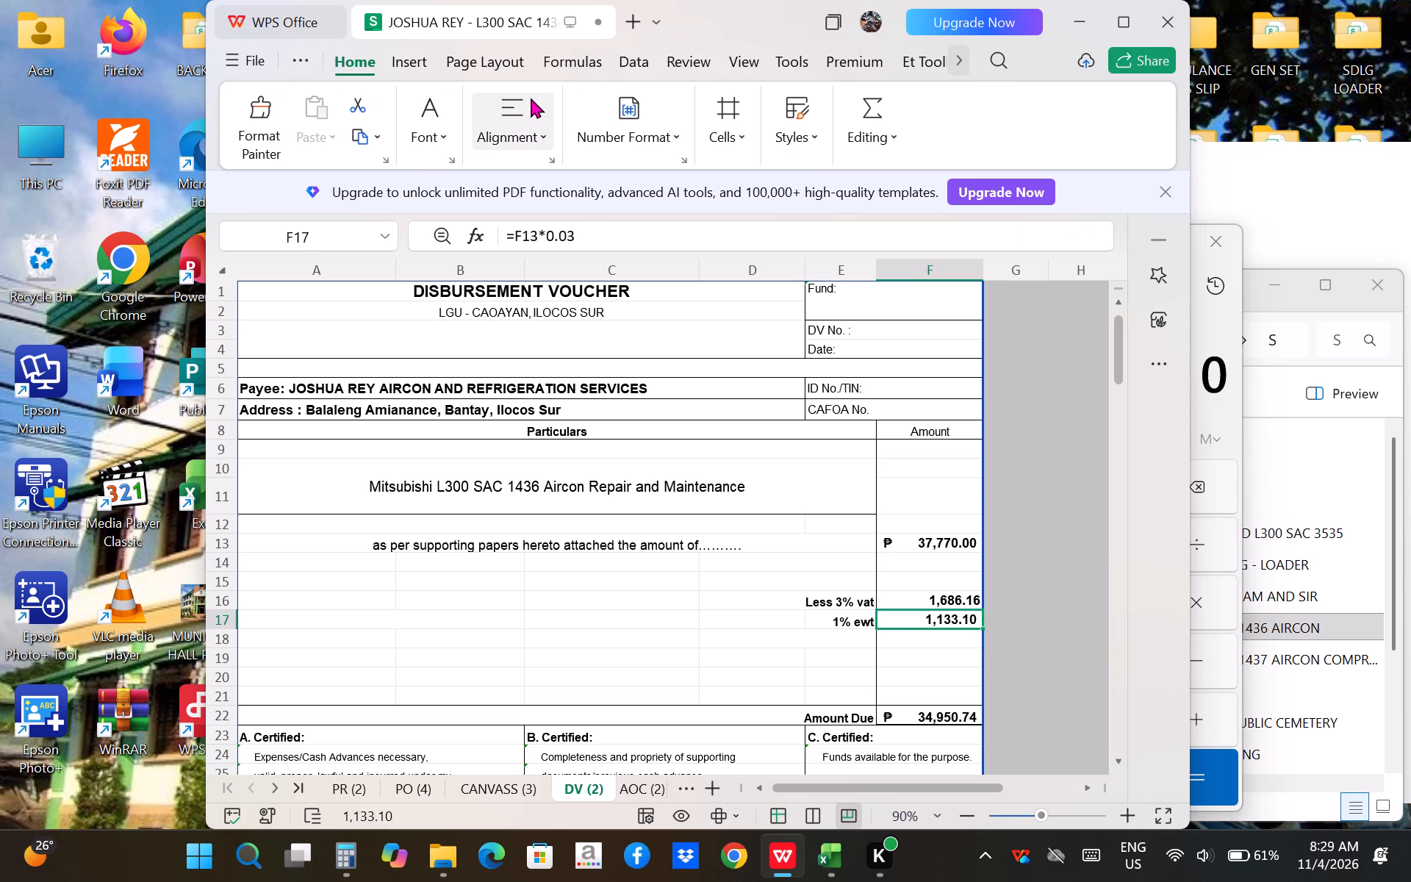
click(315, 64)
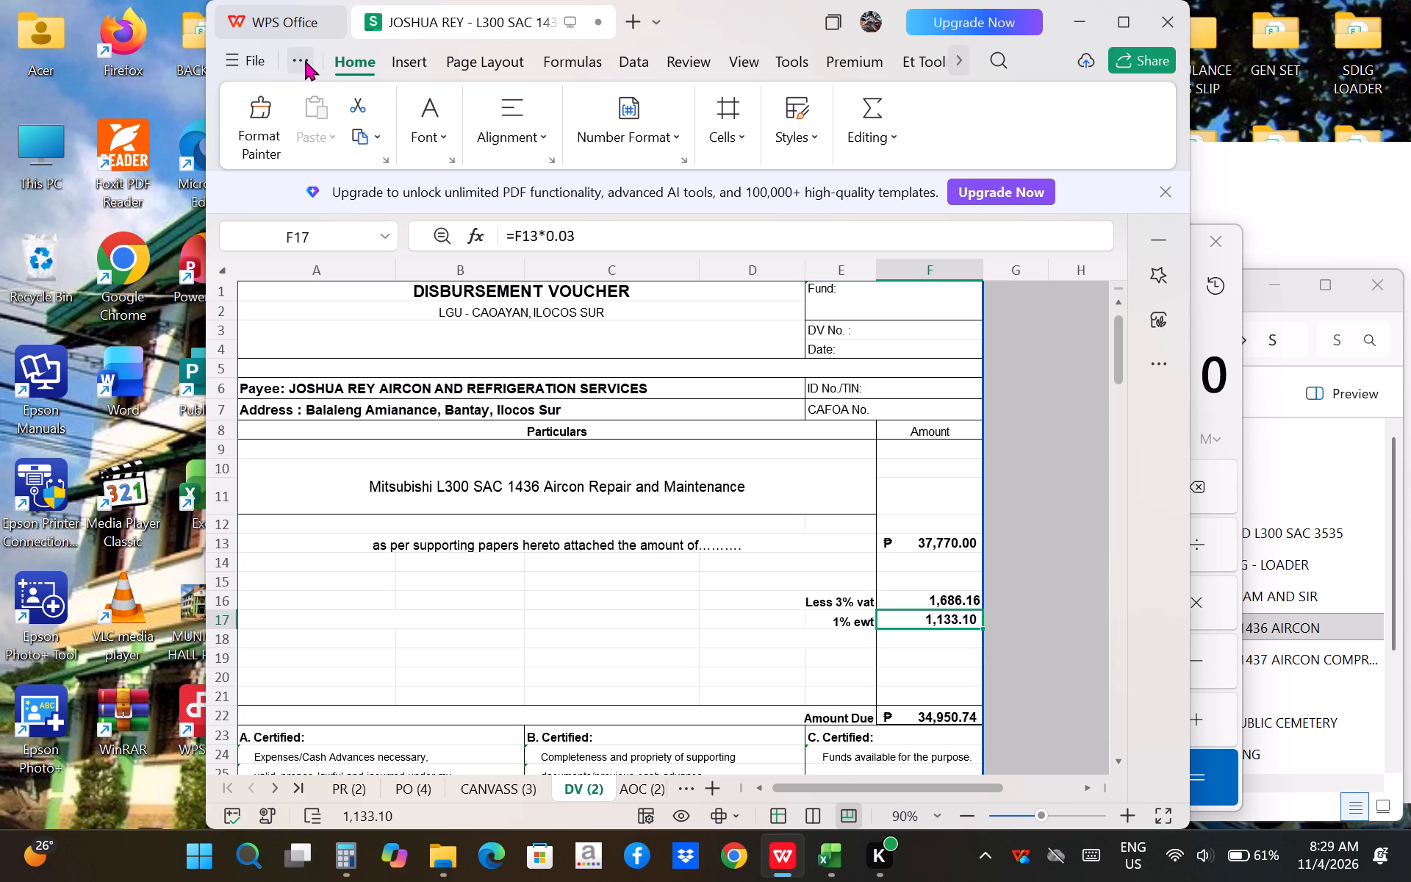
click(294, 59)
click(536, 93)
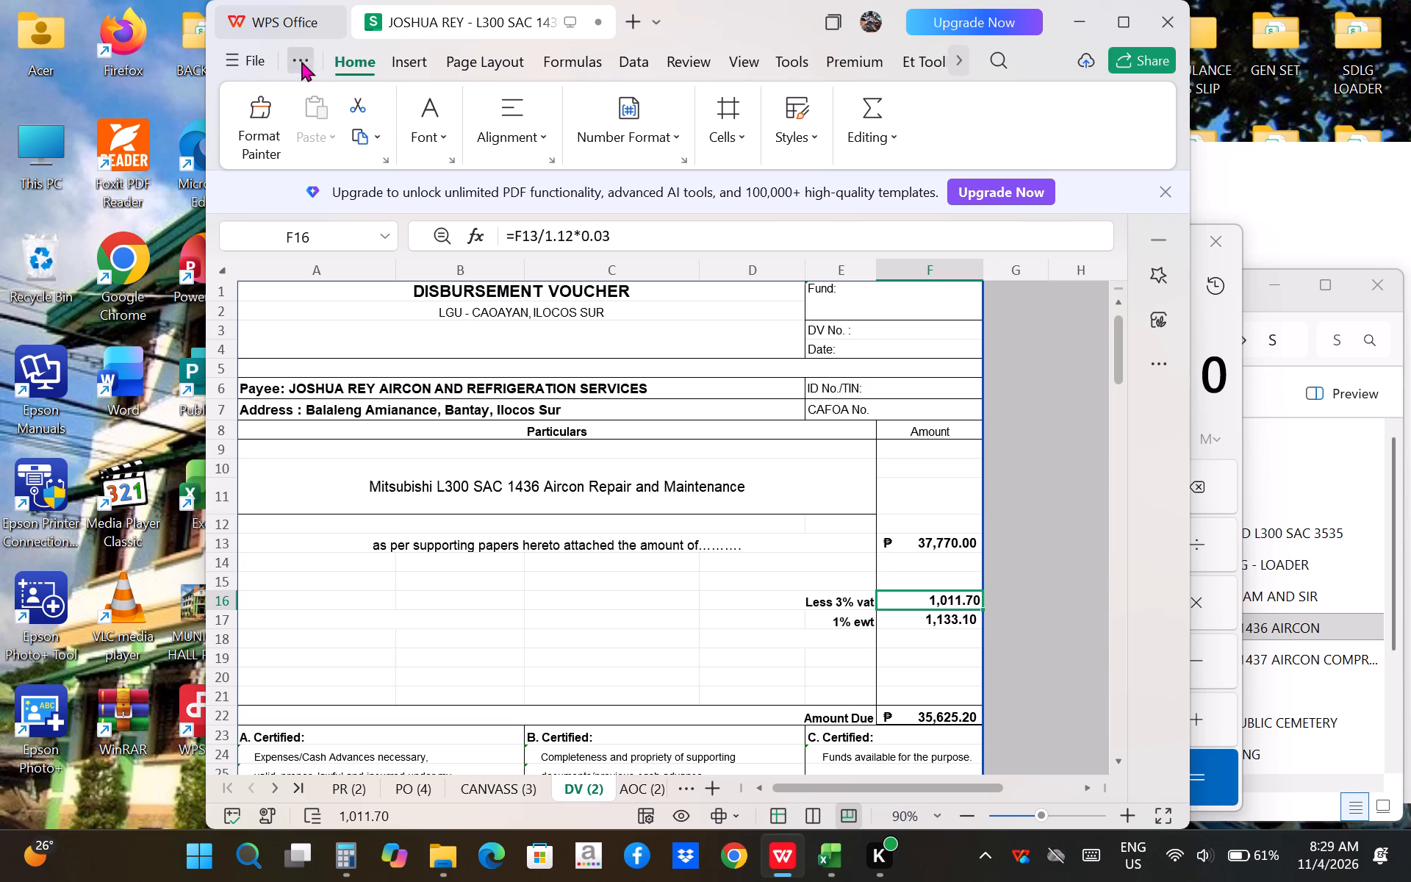
Undo the earlier edits to the EWT formula in F17, the VAT formula in F16 and the VAT label in D16.
click(301, 61)
click(528, 89)
click(309, 63)
click(530, 96)
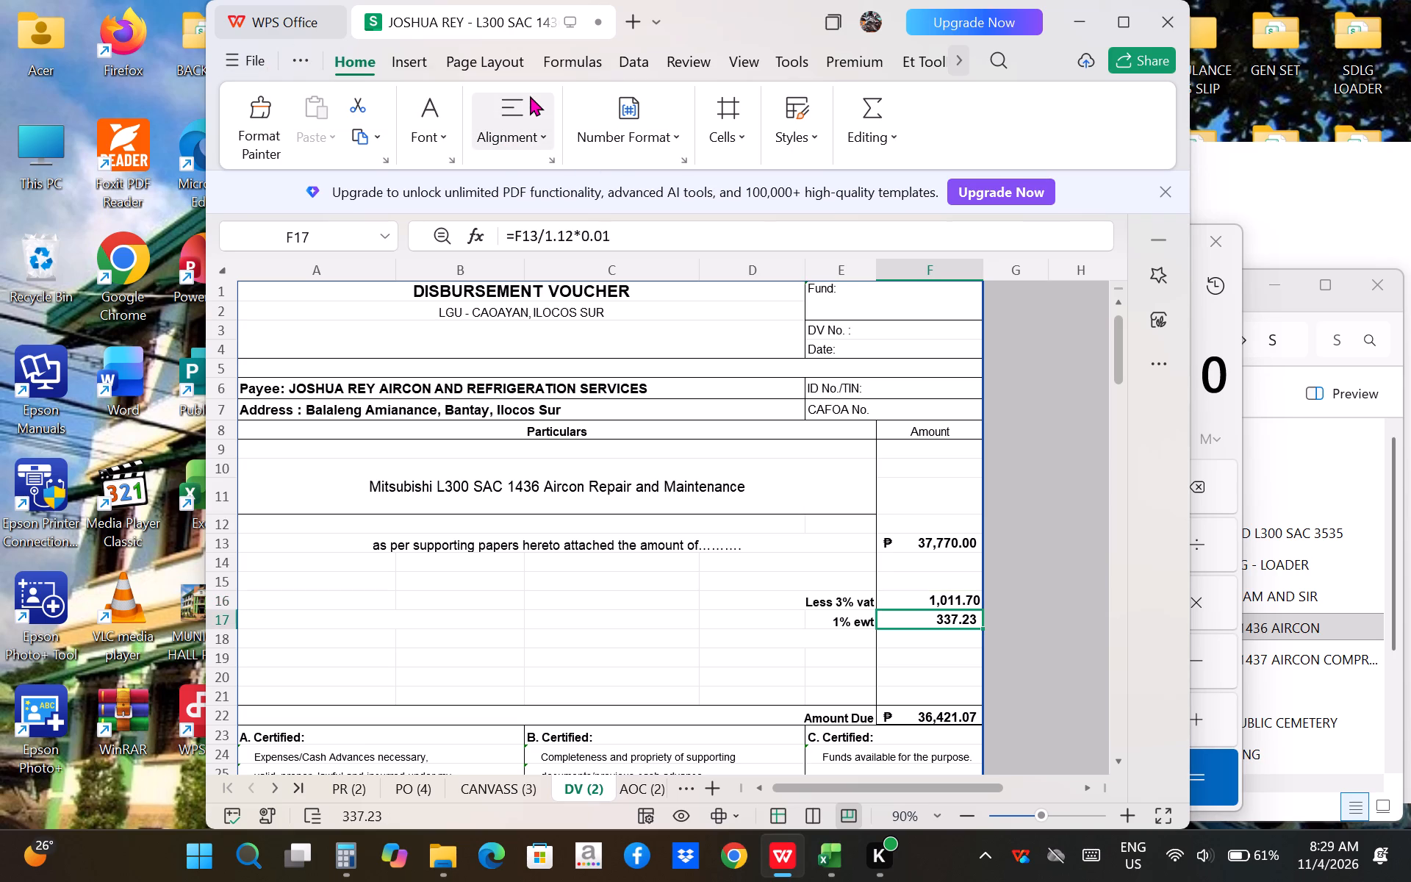
click(302, 64)
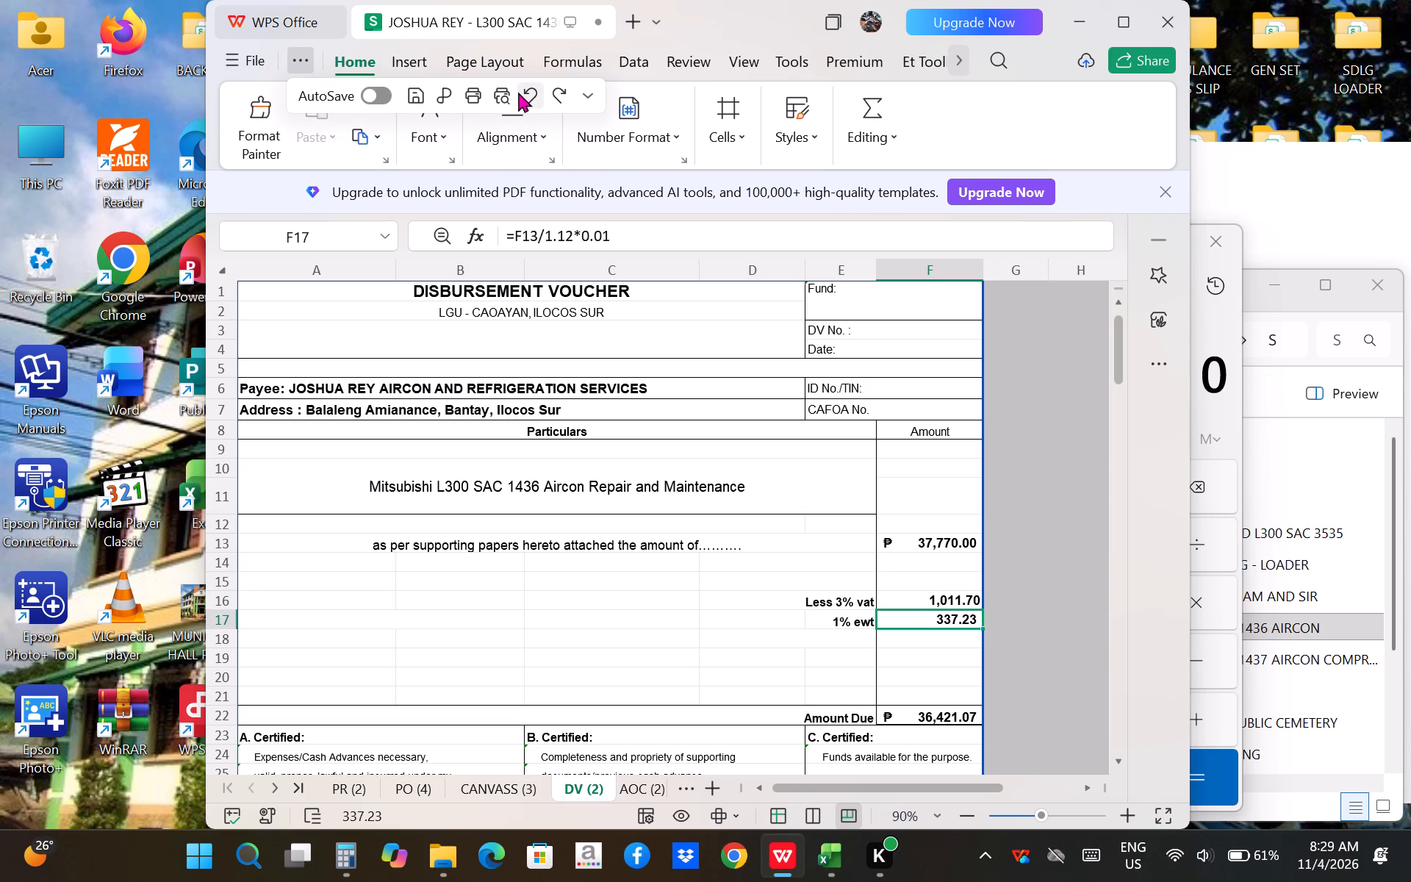
click(529, 93)
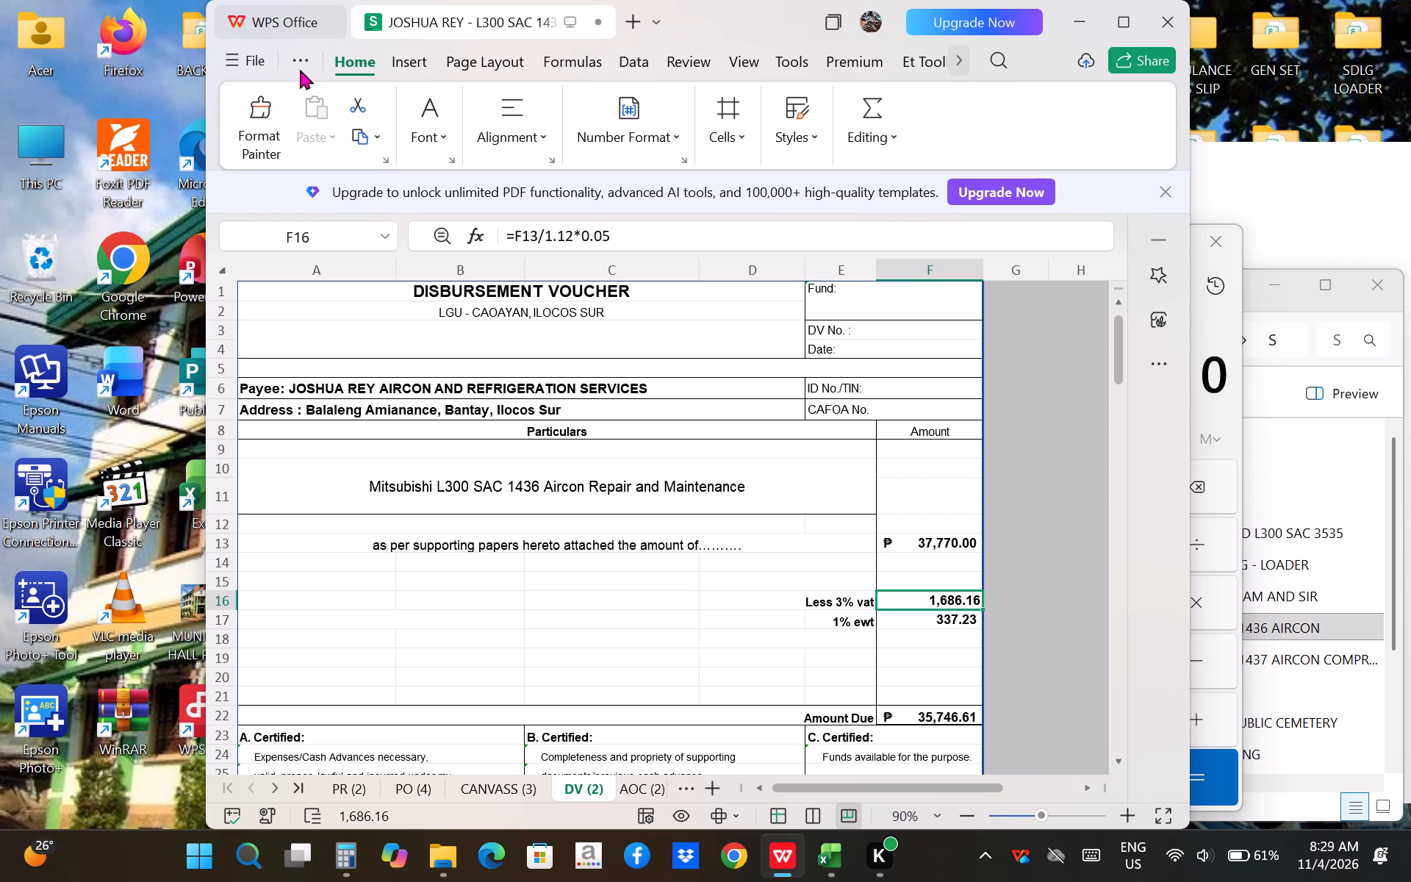
click(295, 69)
click(530, 101)
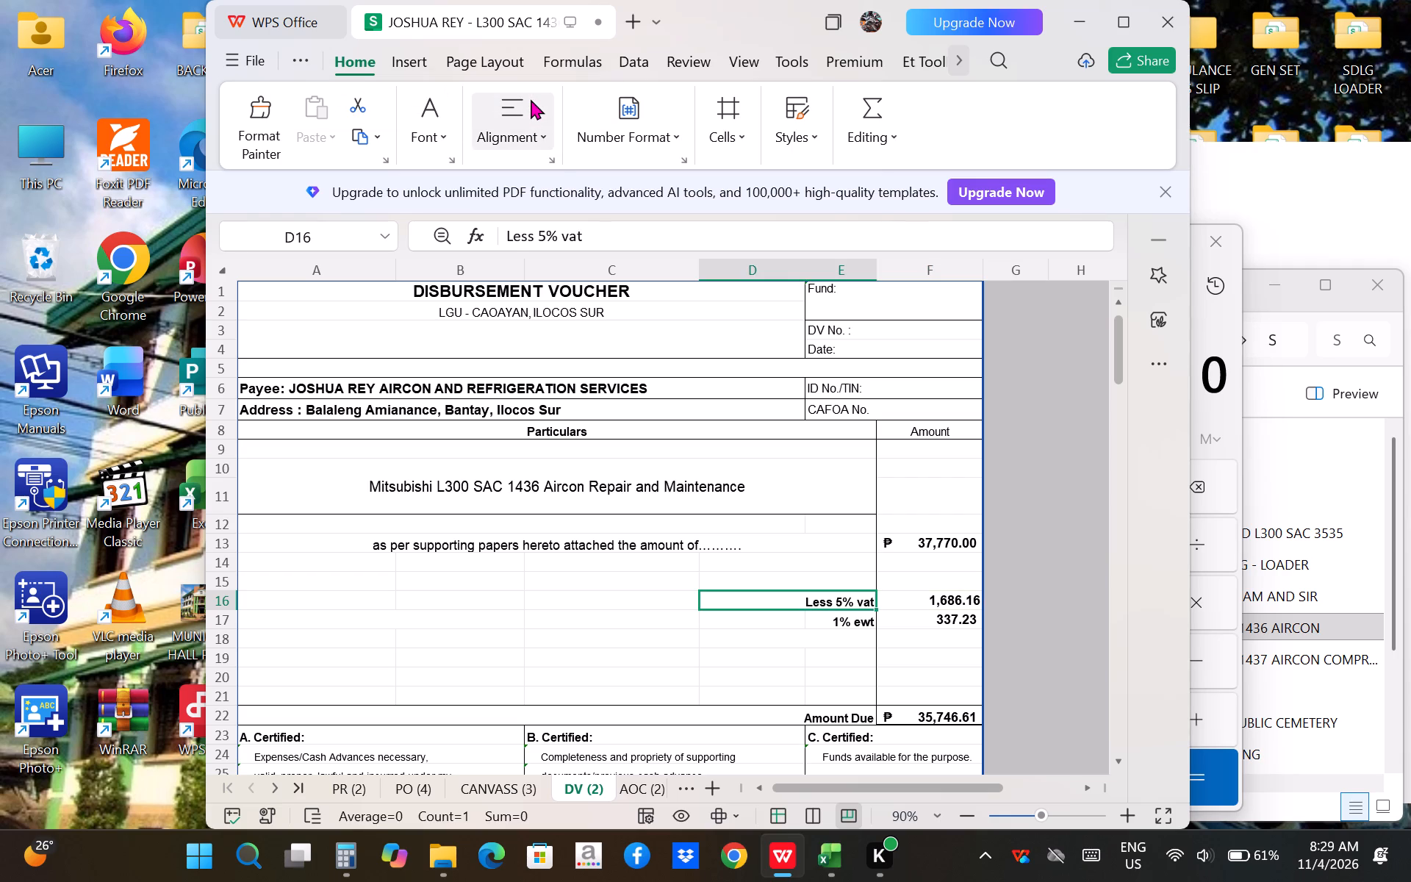
Change the VAT deduction formula in F16 to =F13/1.12*0.03 and check it against the gross amount in F13.
click(944, 605)
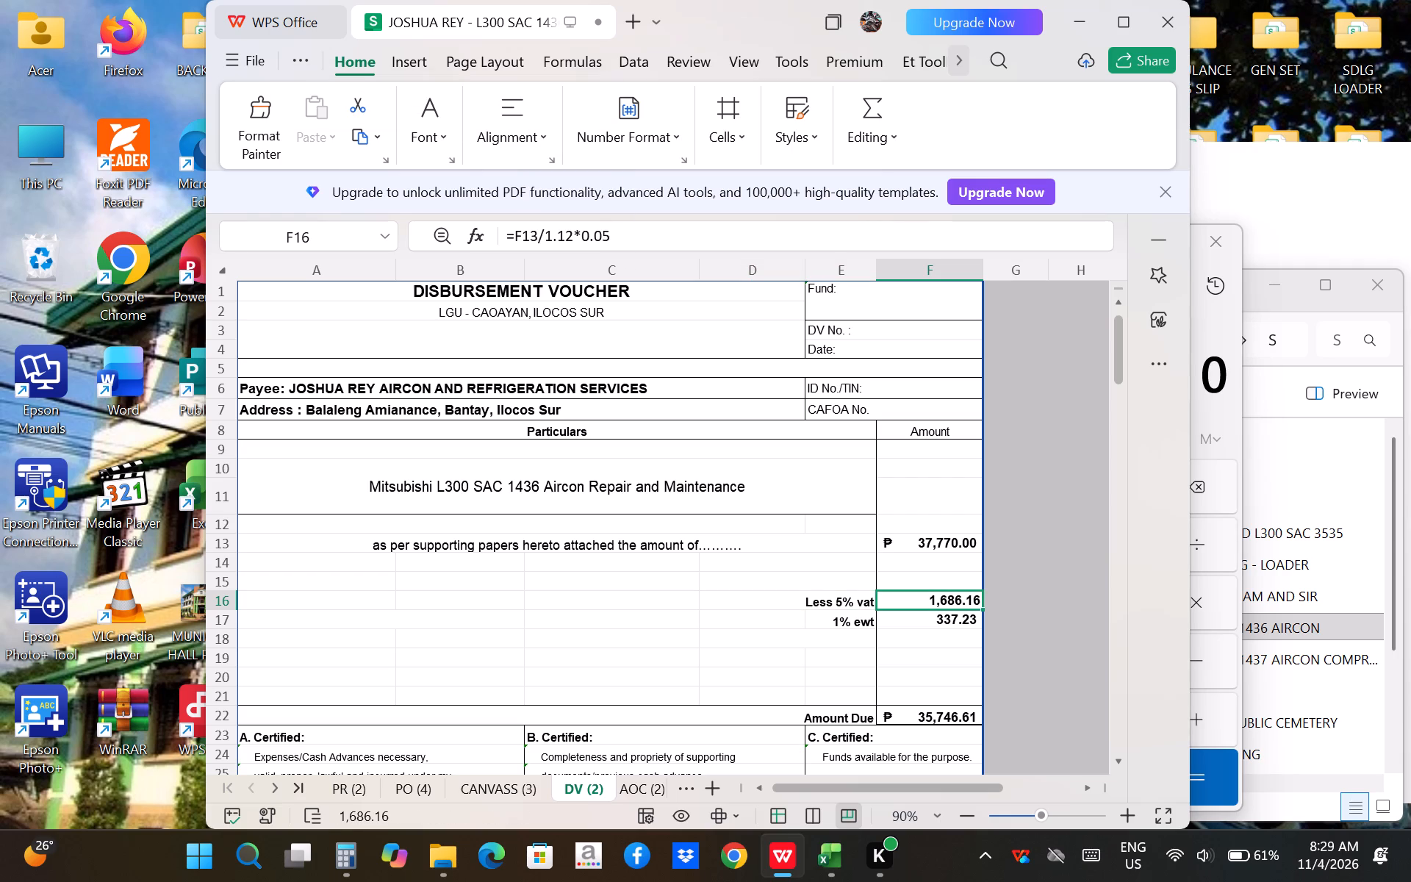
click(645, 245)
key(BackSpace)
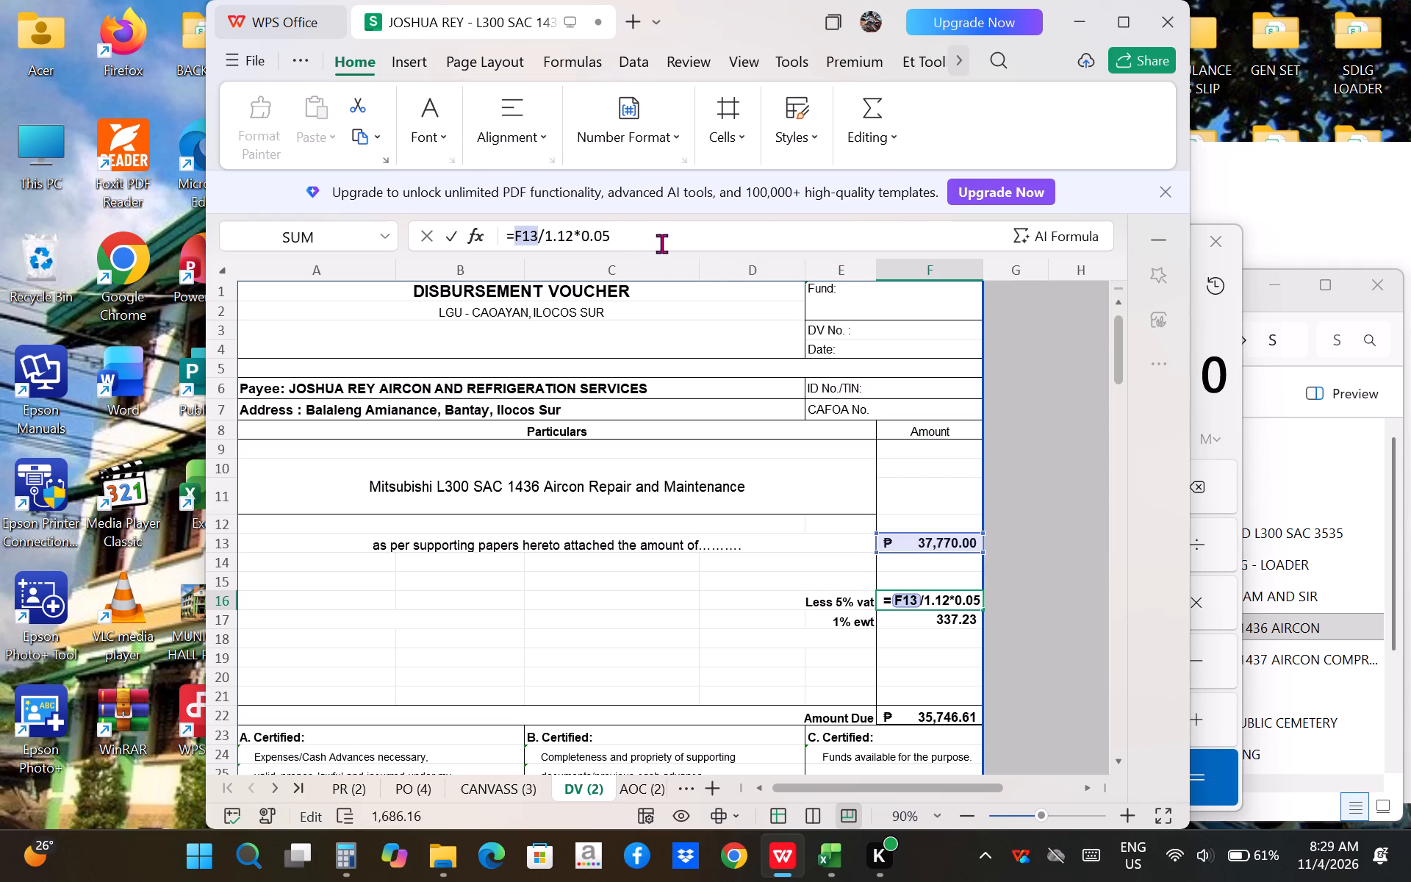
key(3)
key(Return)
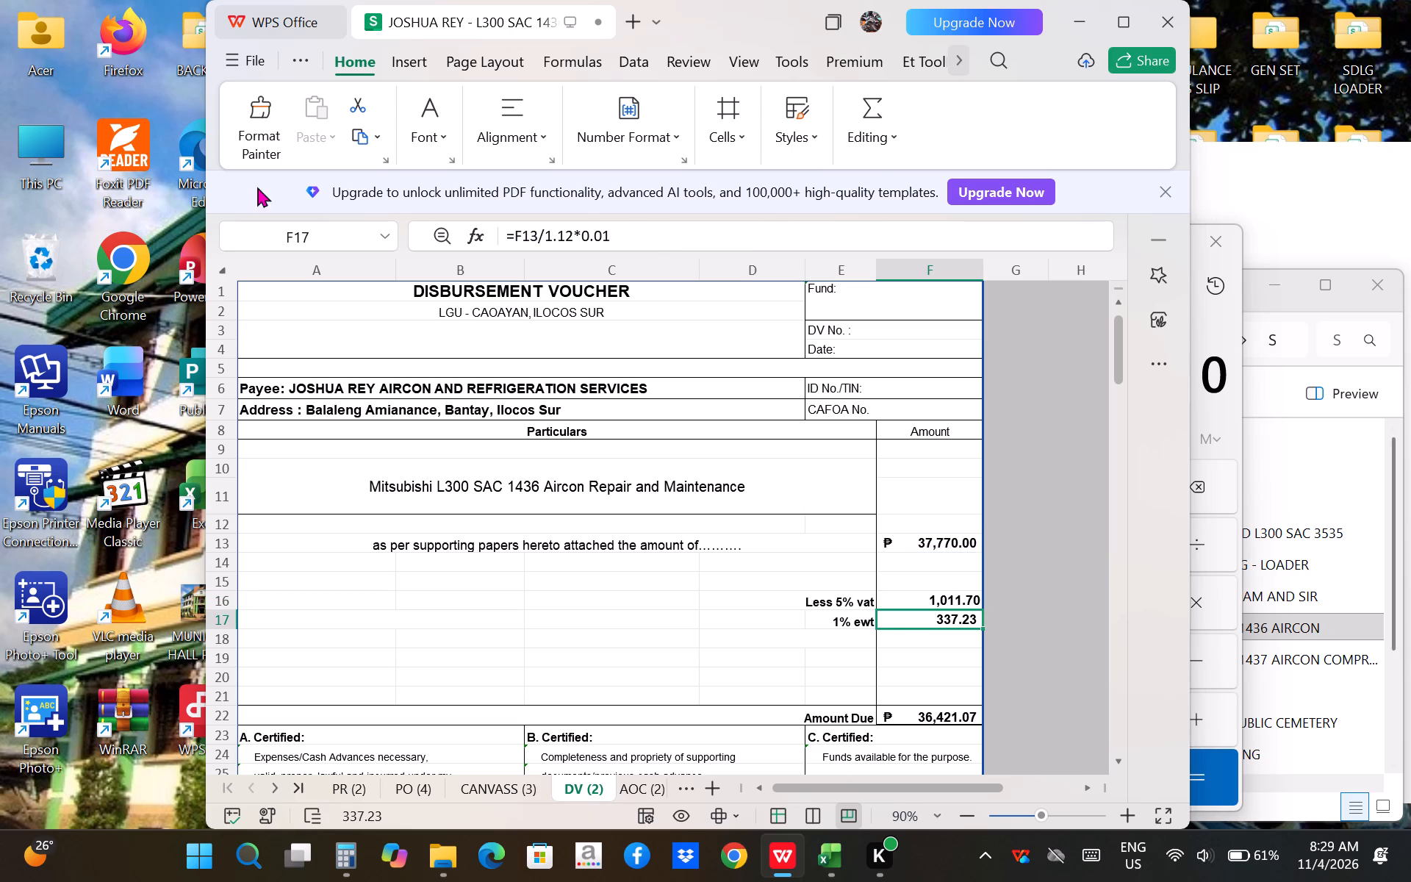
click(956, 545)
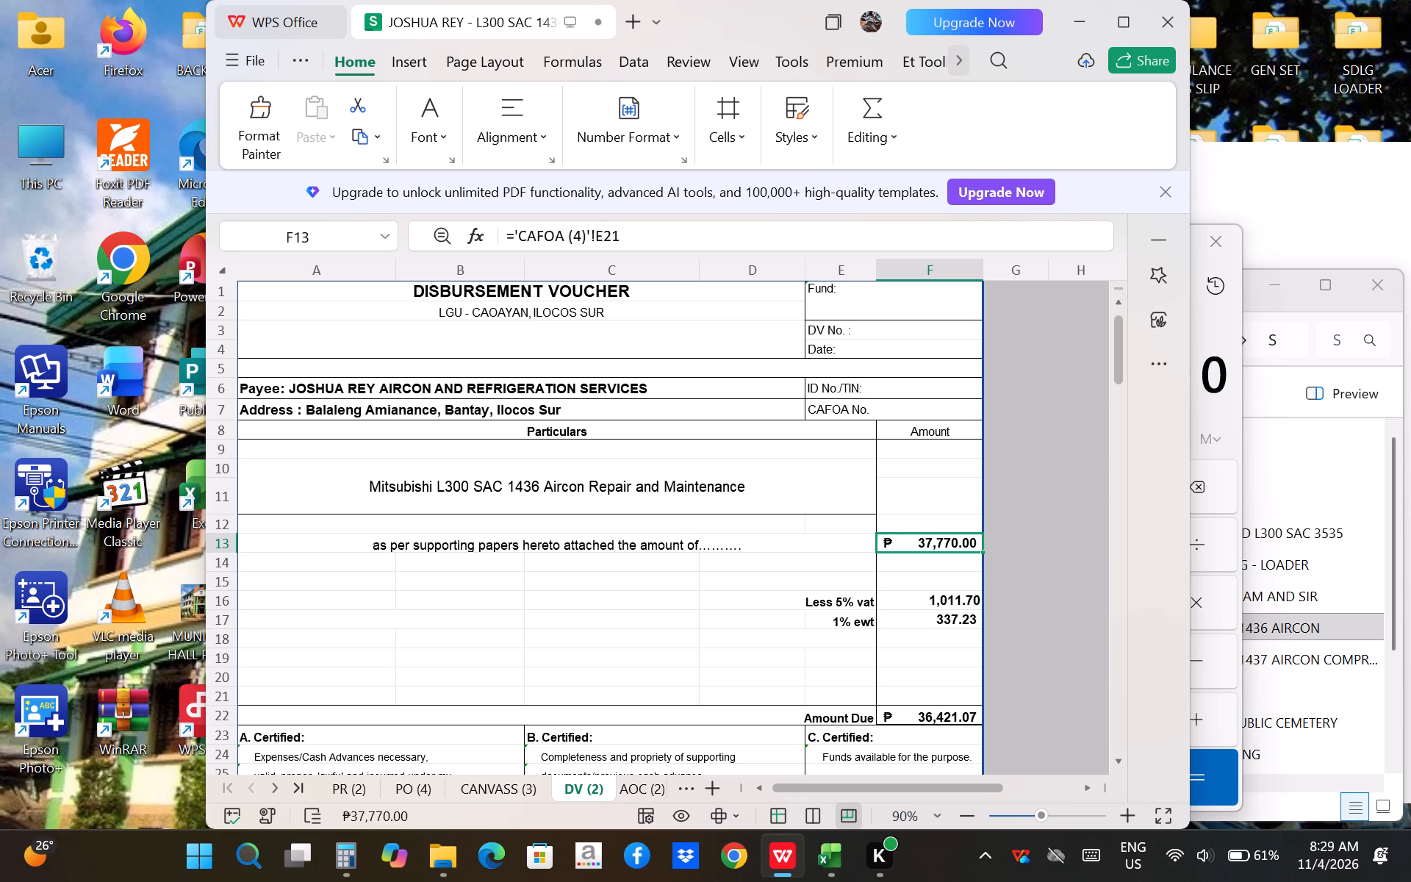
click(940, 603)
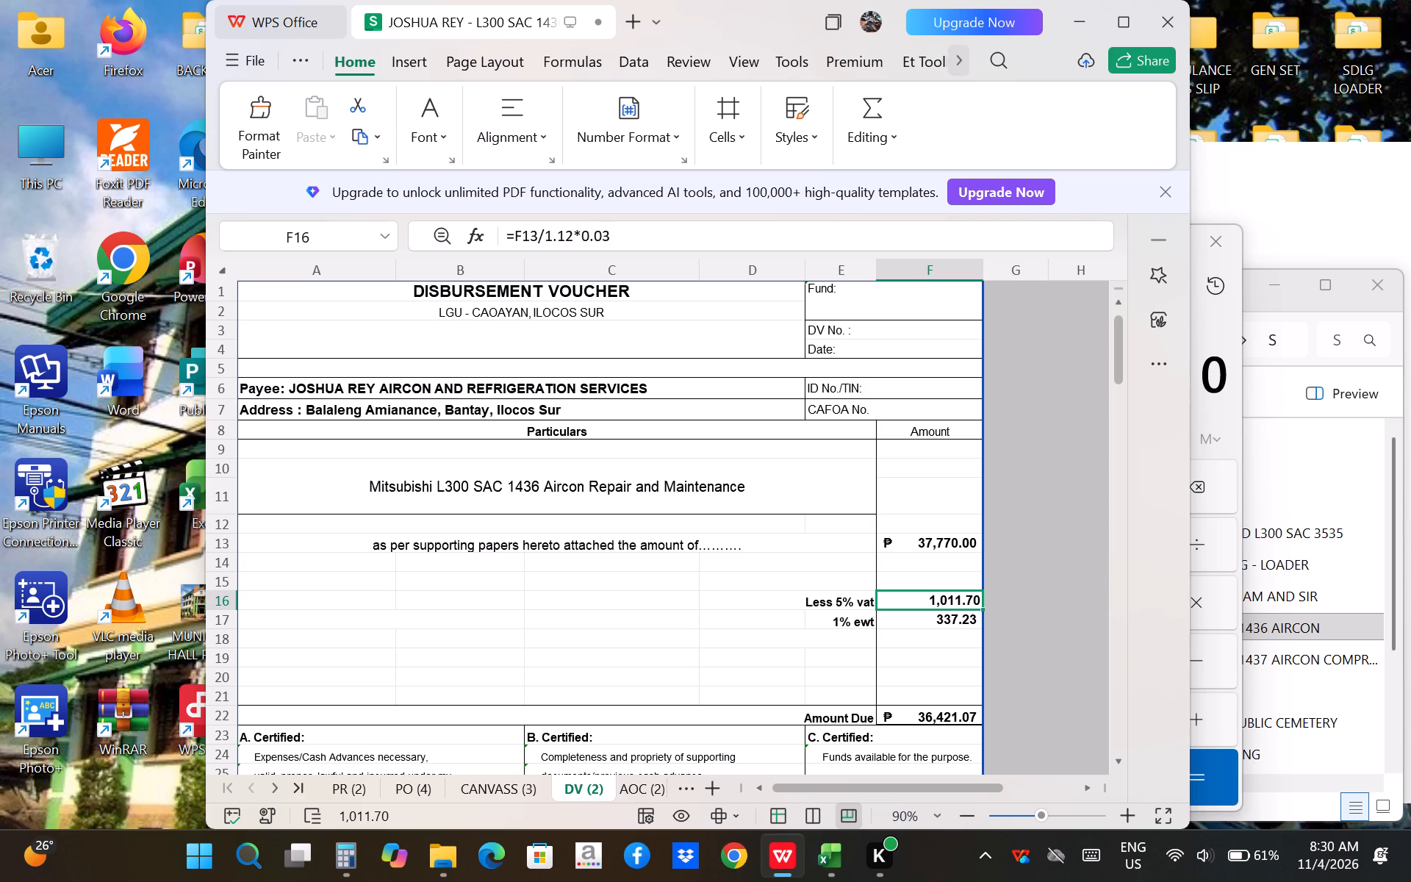
Switch to Chrome and search the web for "3% VAT OF 37770".
click(739, 852)
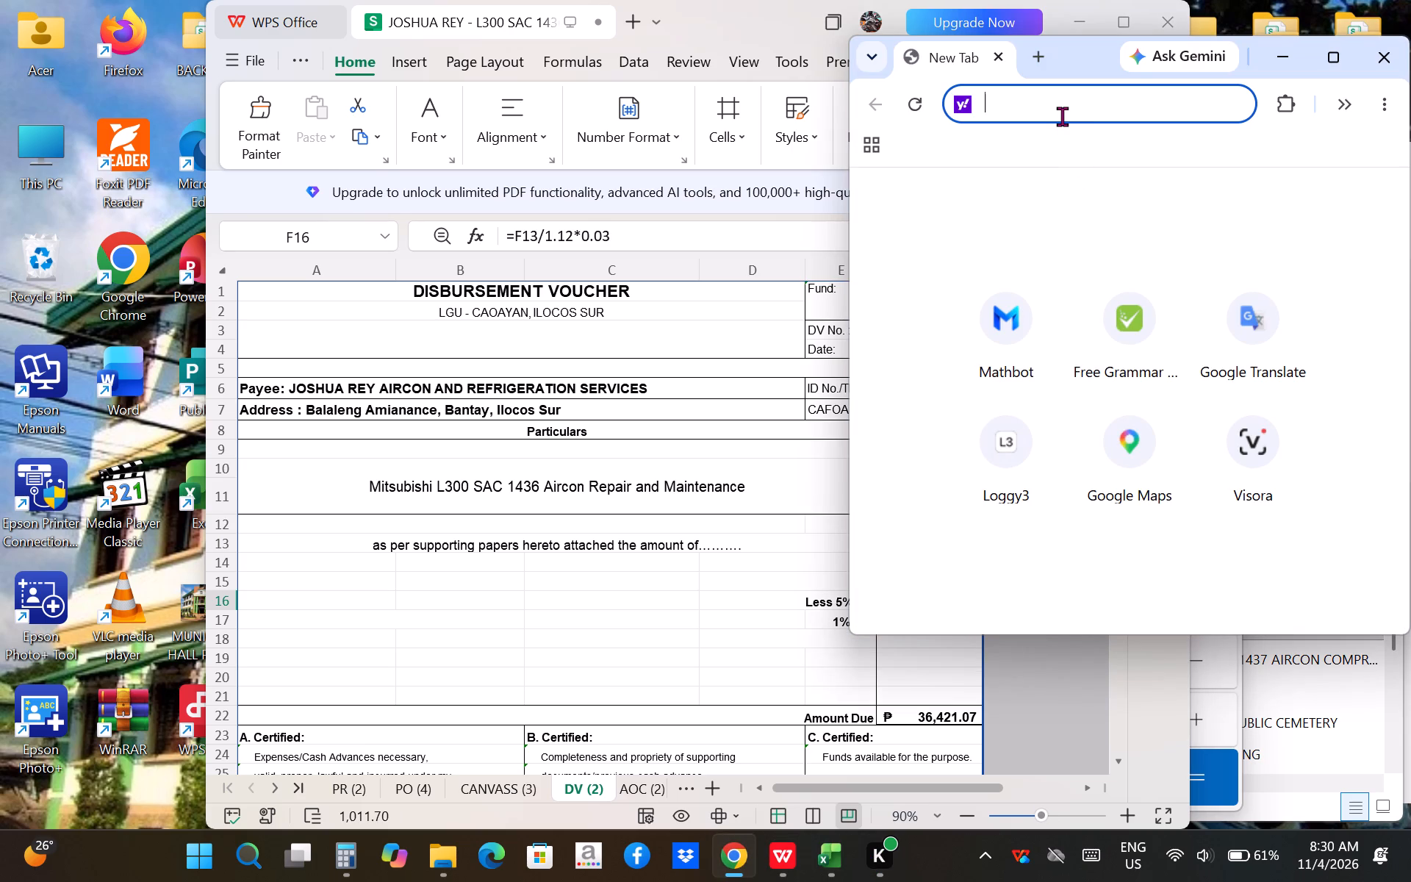
key(3)
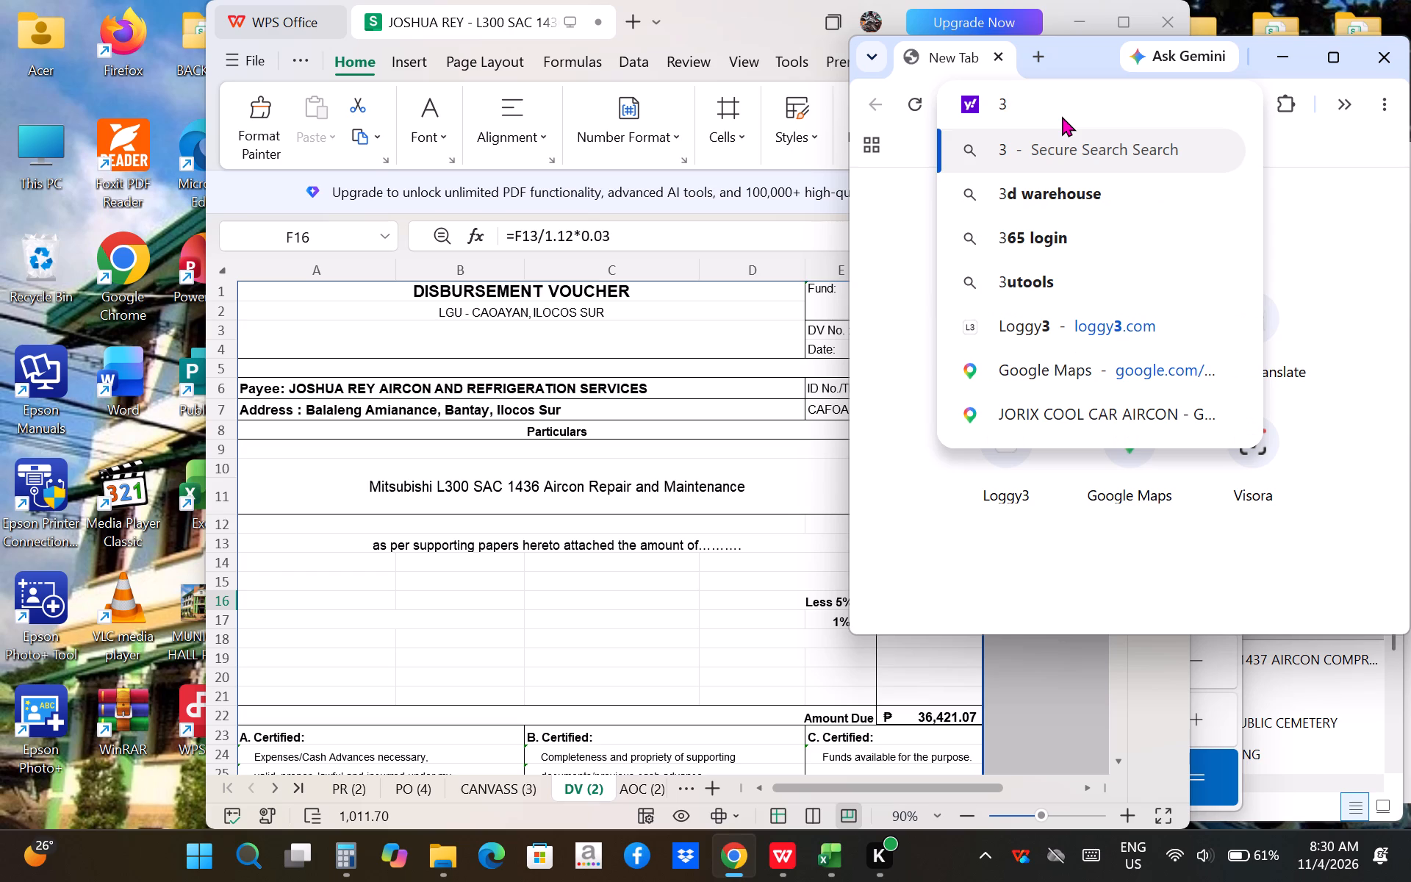
key(shift+percent)
key(space)
text(VAT OF)
key(space)
text(37770)
key(Return)
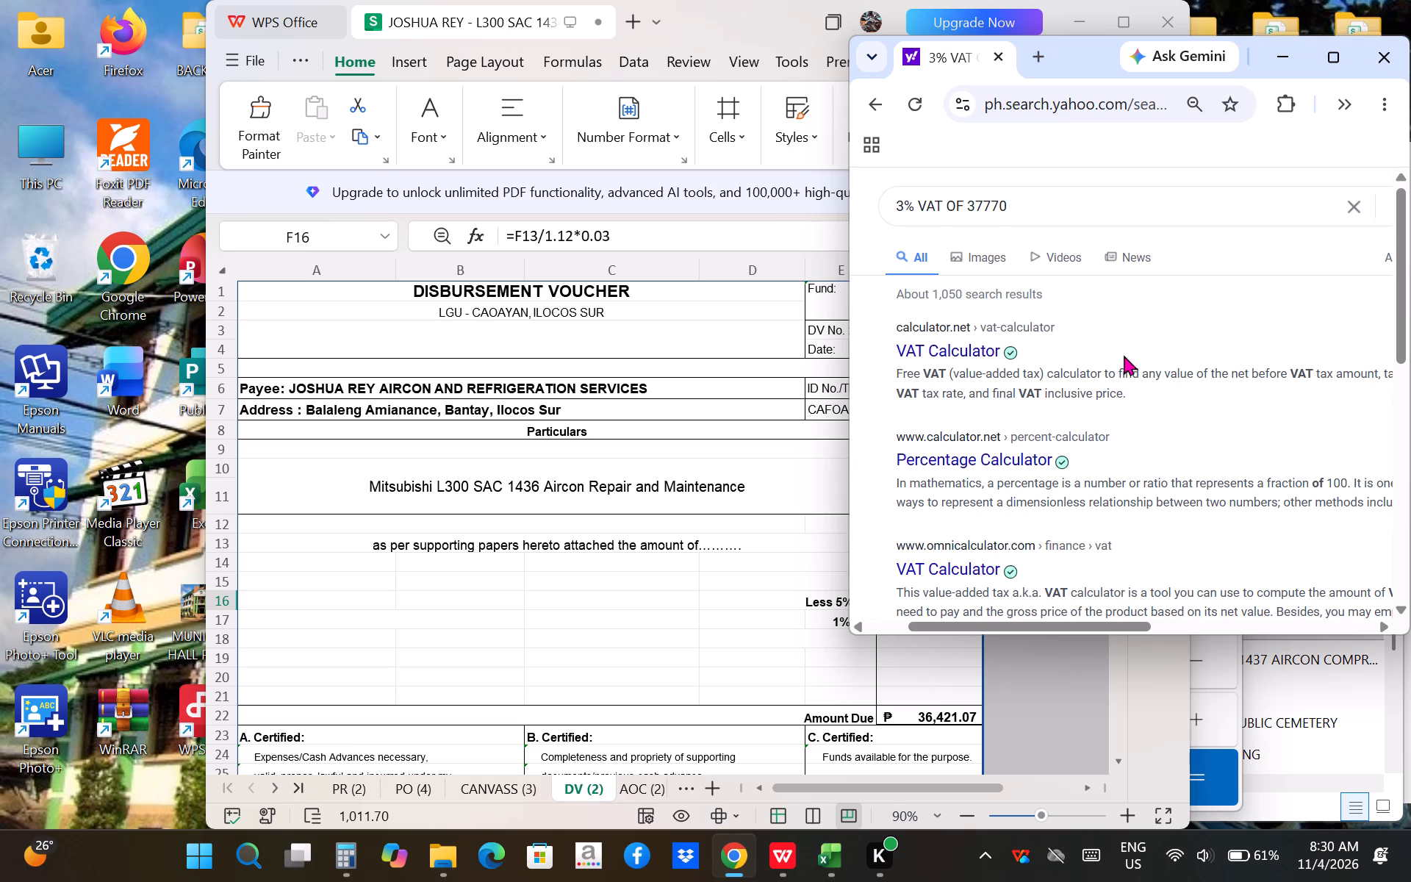
Look through the search results for a way to compute the 3% VAT amount.
scroll(1086, 548, down, 2)
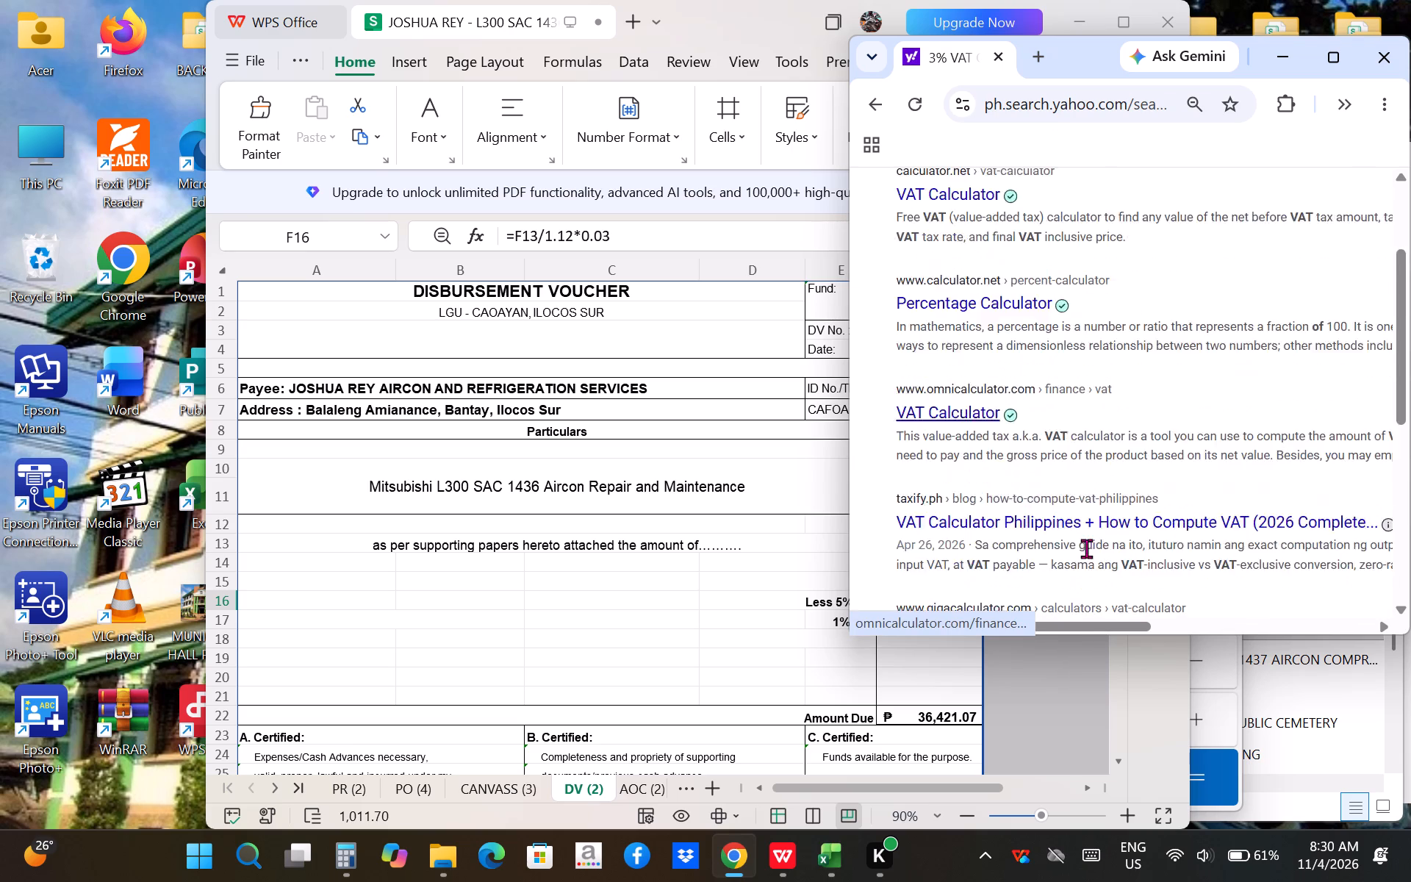
scroll(1088, 548, down, 3)
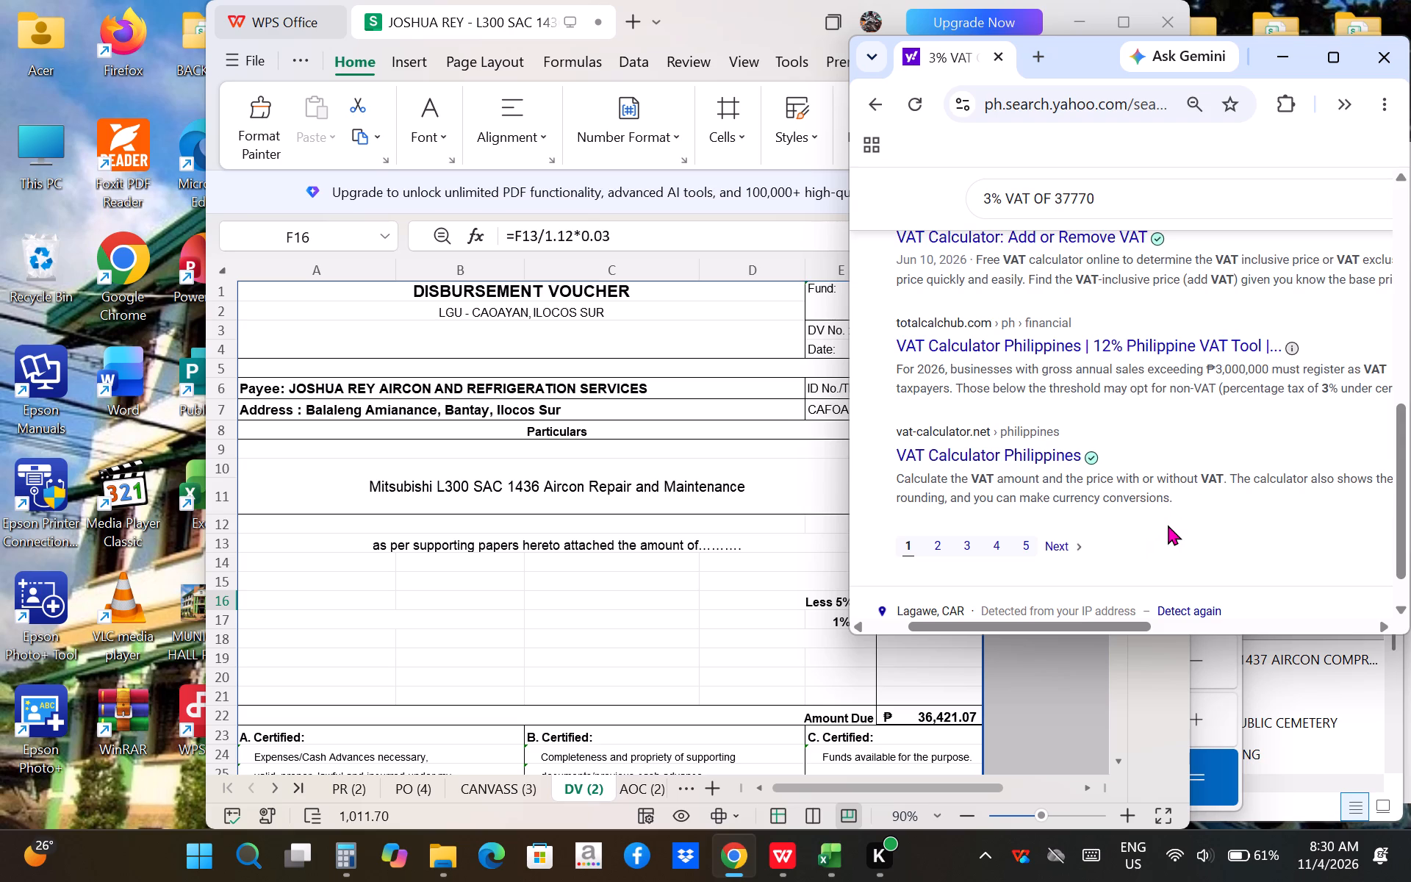
scroll(1168, 525, up, 6)
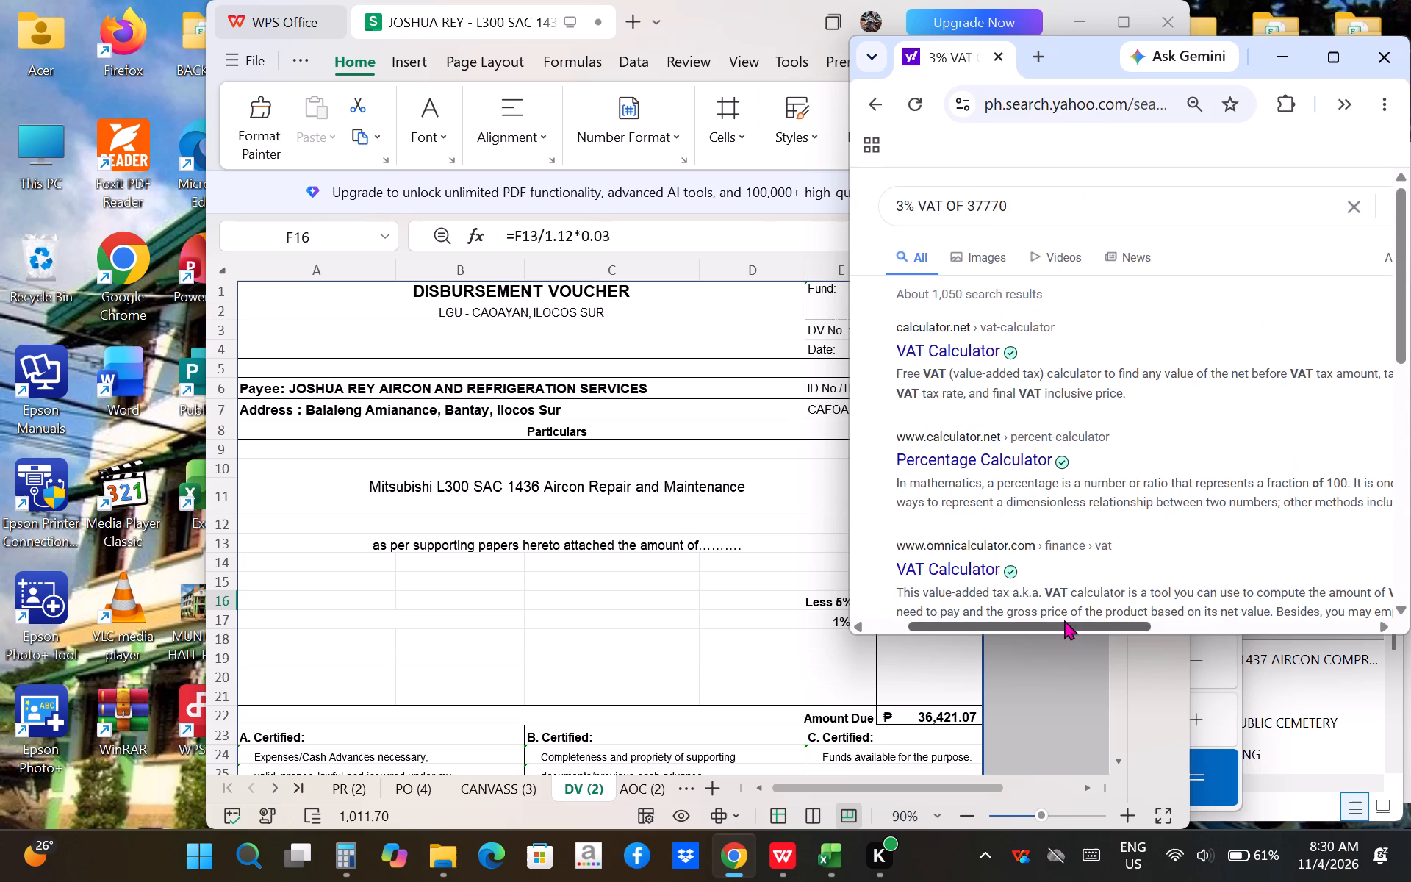
drag(1064, 620, 1098, 627)
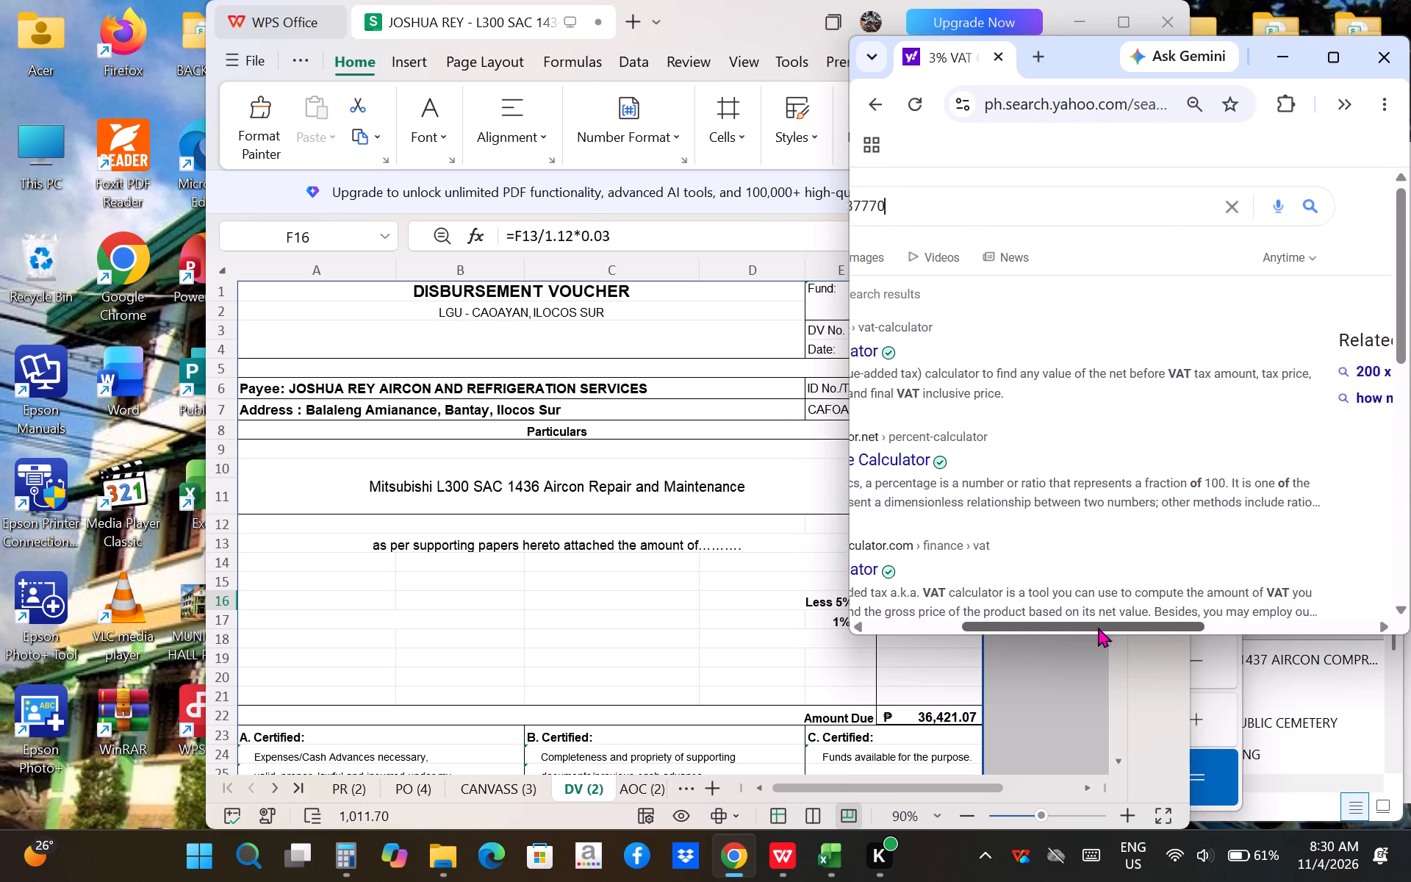
drag(1098, 627, 1013, 639)
scroll(1170, 485, up, 5)
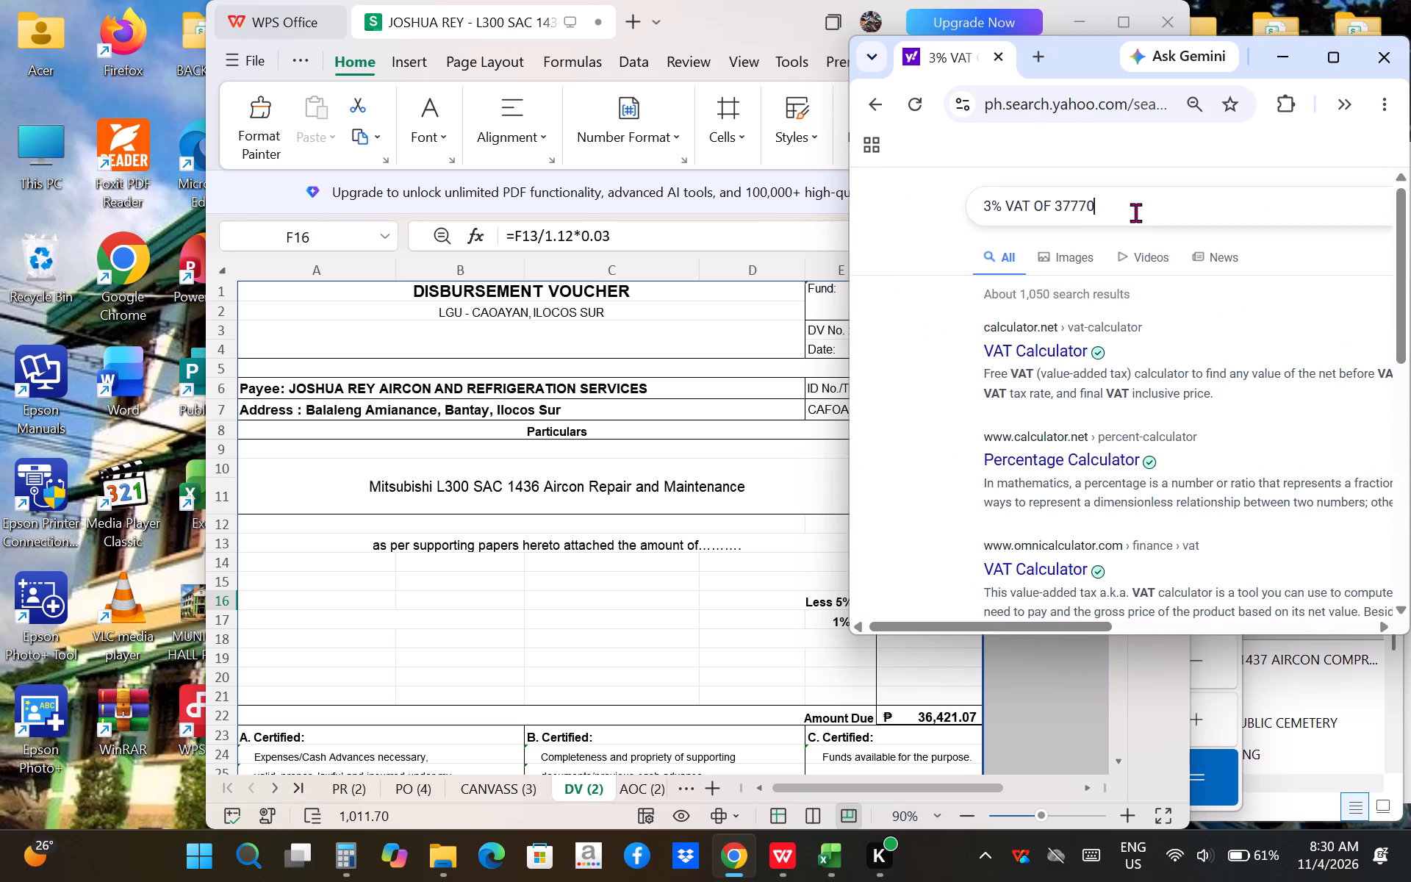
Revise the search to "3% VAT OF 37,770" and open the Percentage Calculator result from calculator.net.
drag(1135, 212, 943, 199)
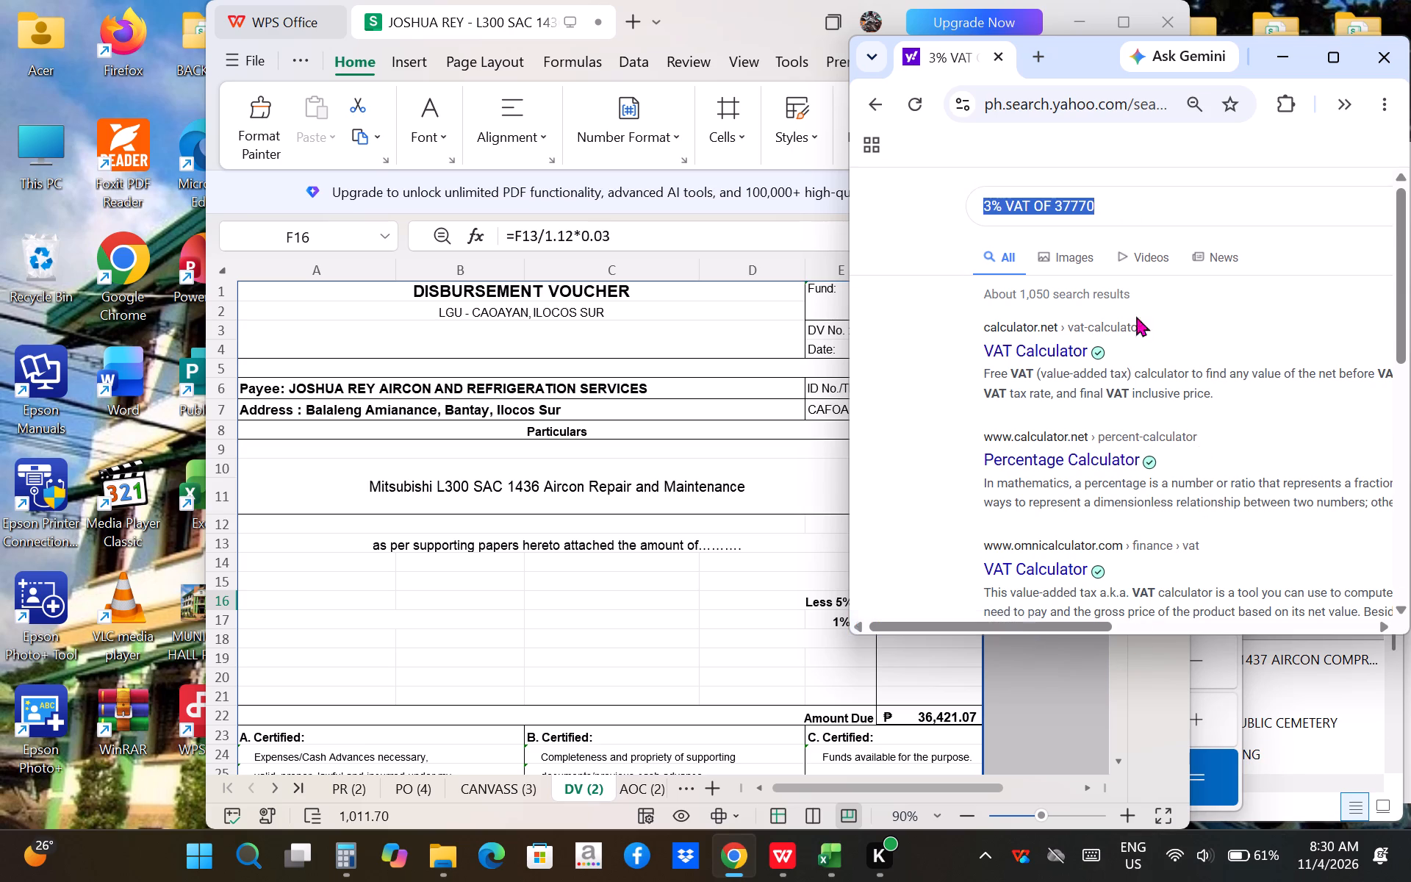
click(1122, 212)
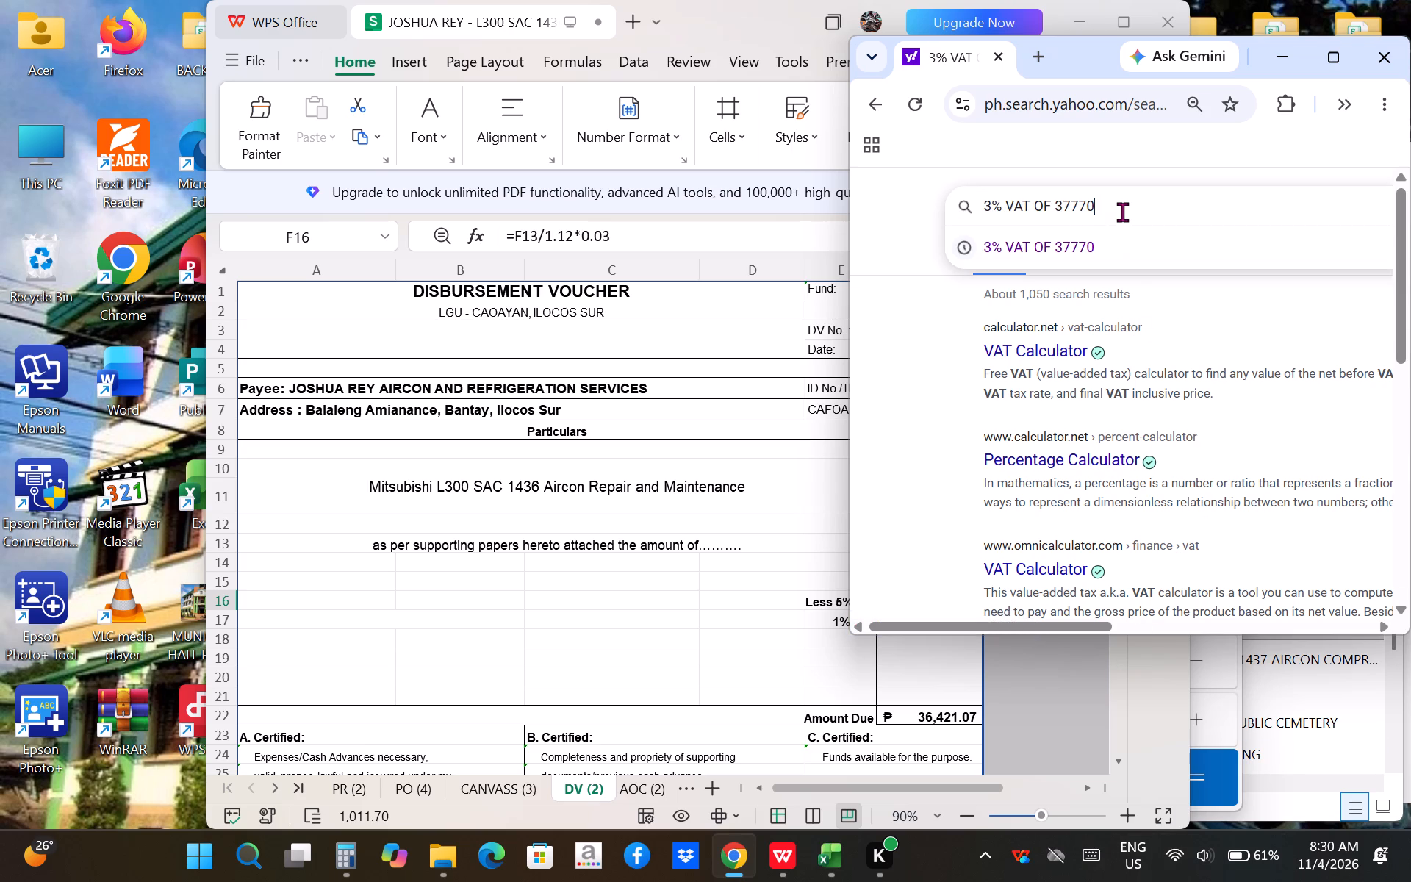
click(1071, 208)
key(comma)
key(Return)
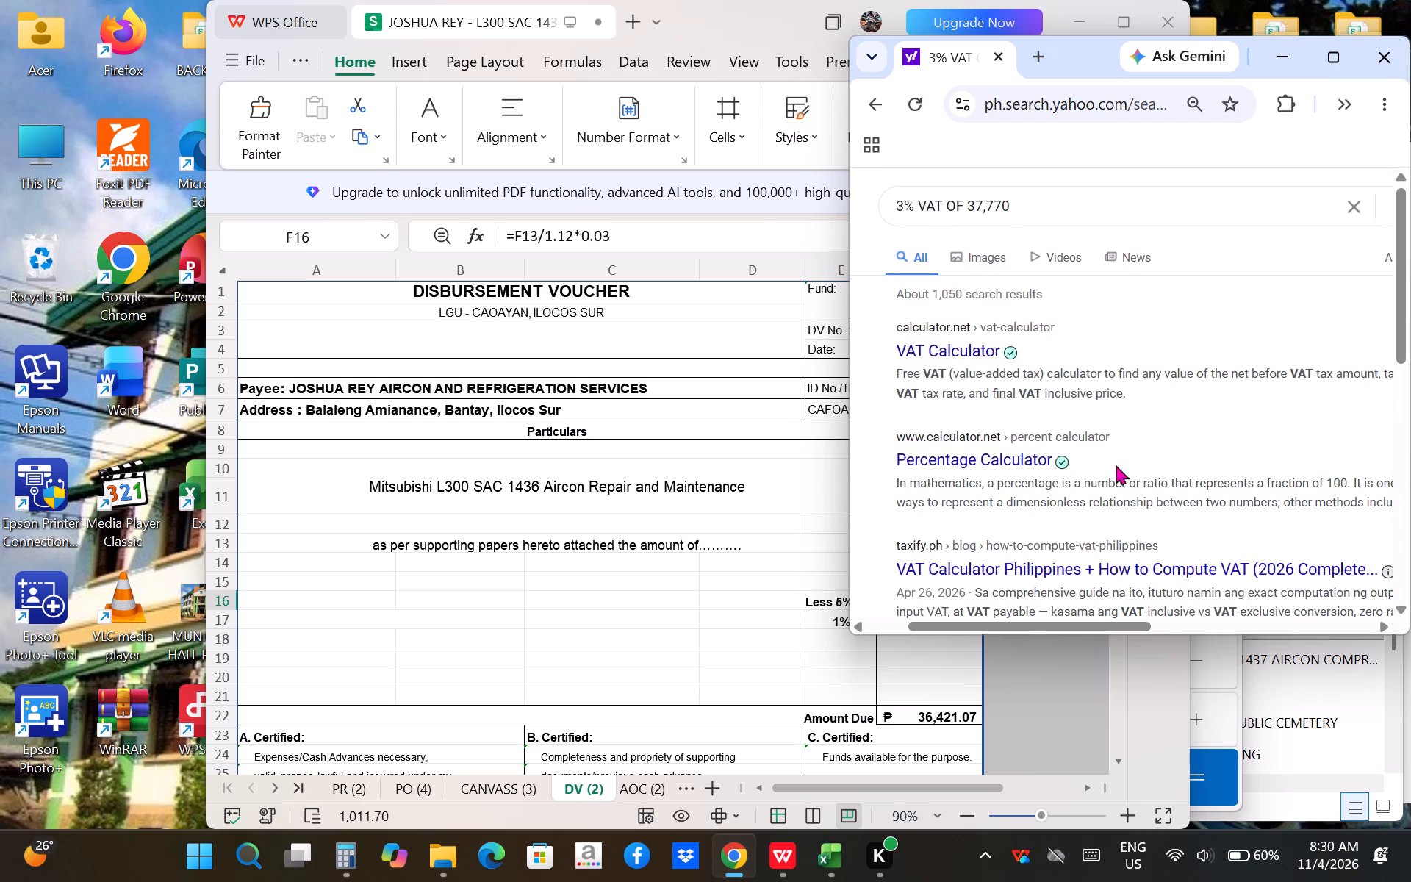
click(974, 447)
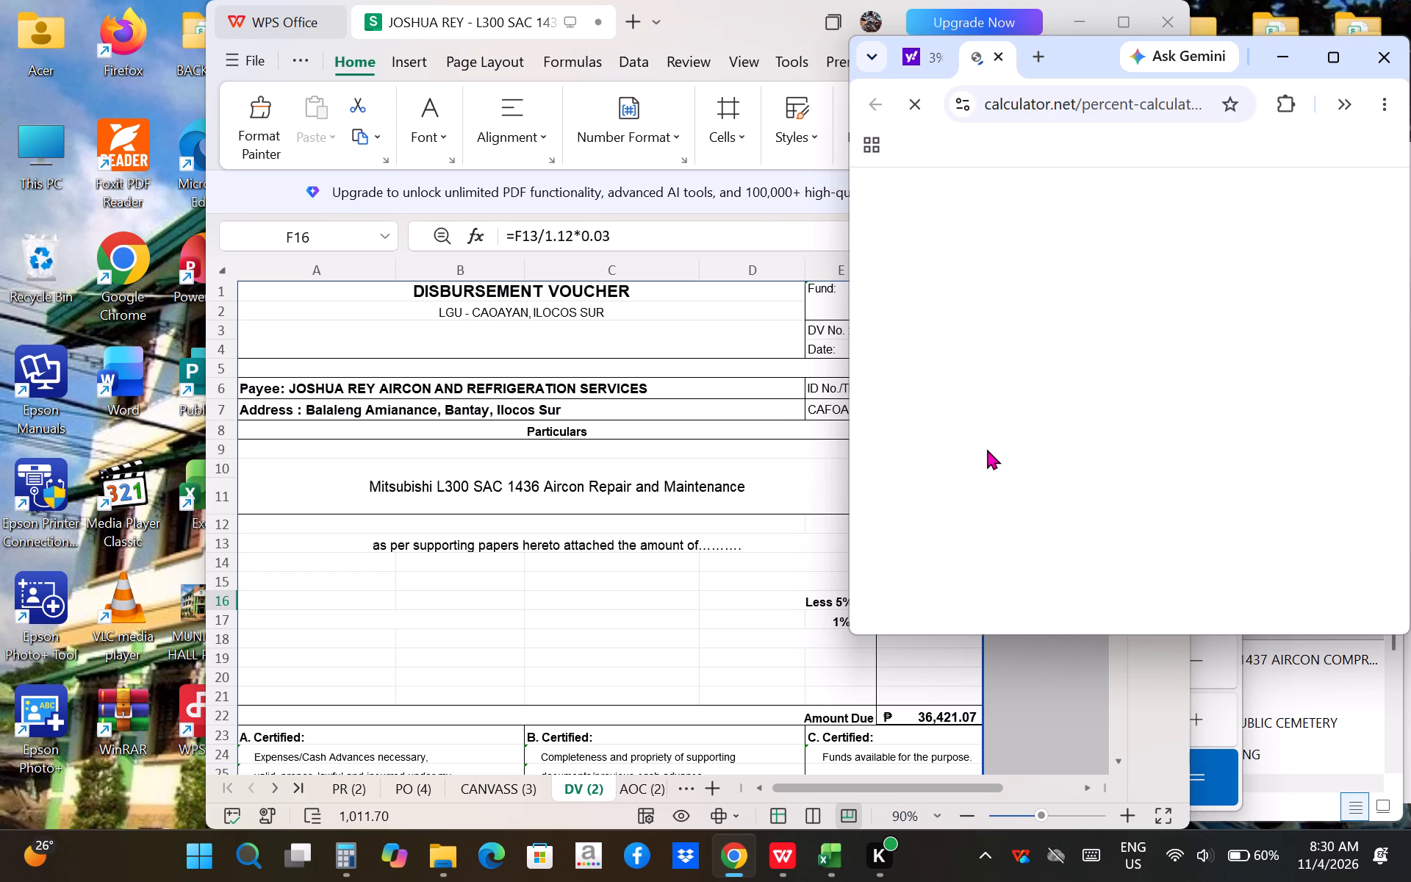
Calculate 3% of 37770 in the Percentage Calculator and review the result.
click(982, 414)
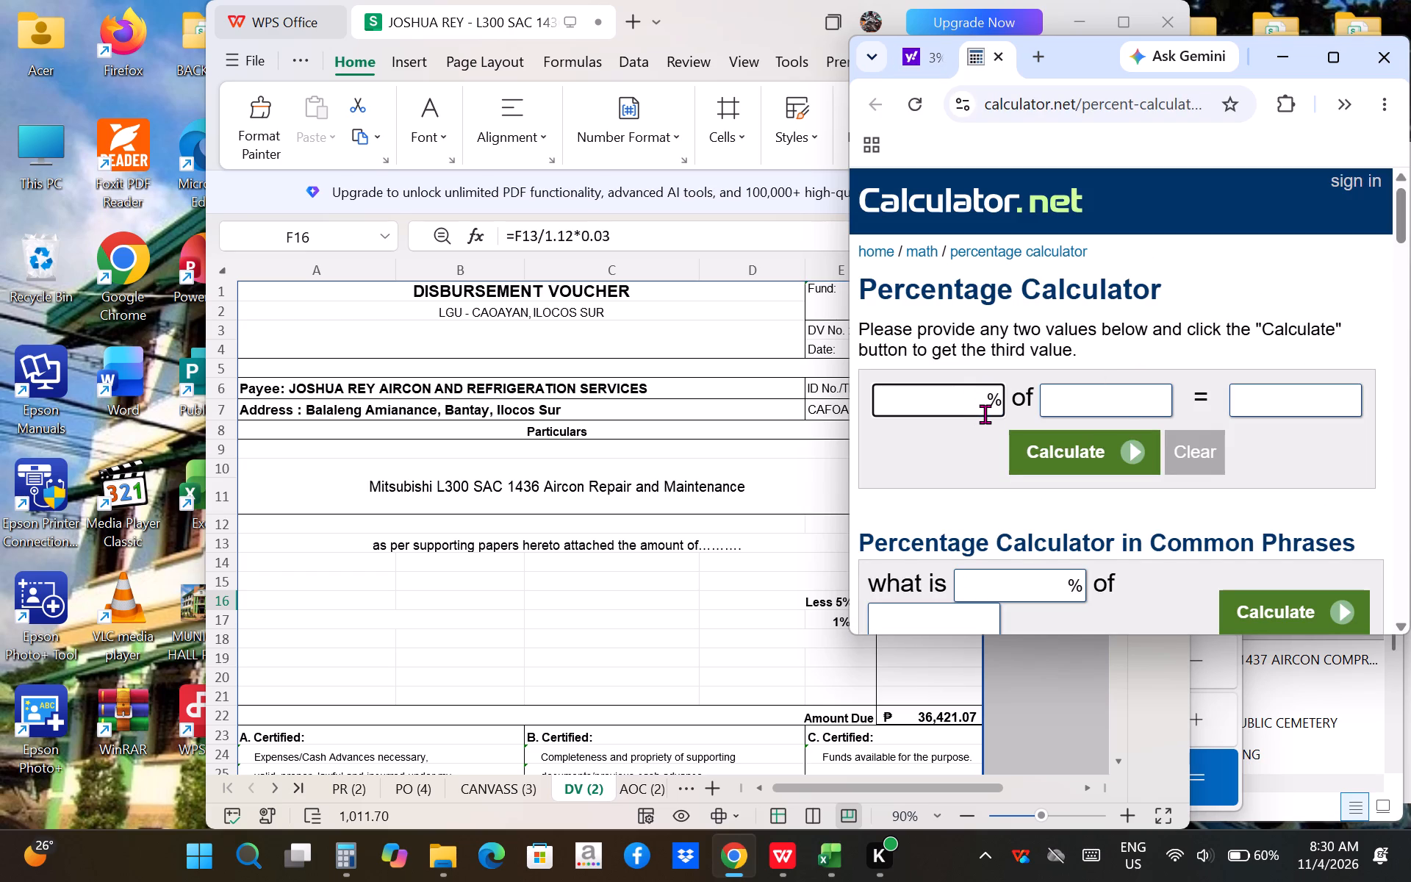
key(3)
click(1100, 412)
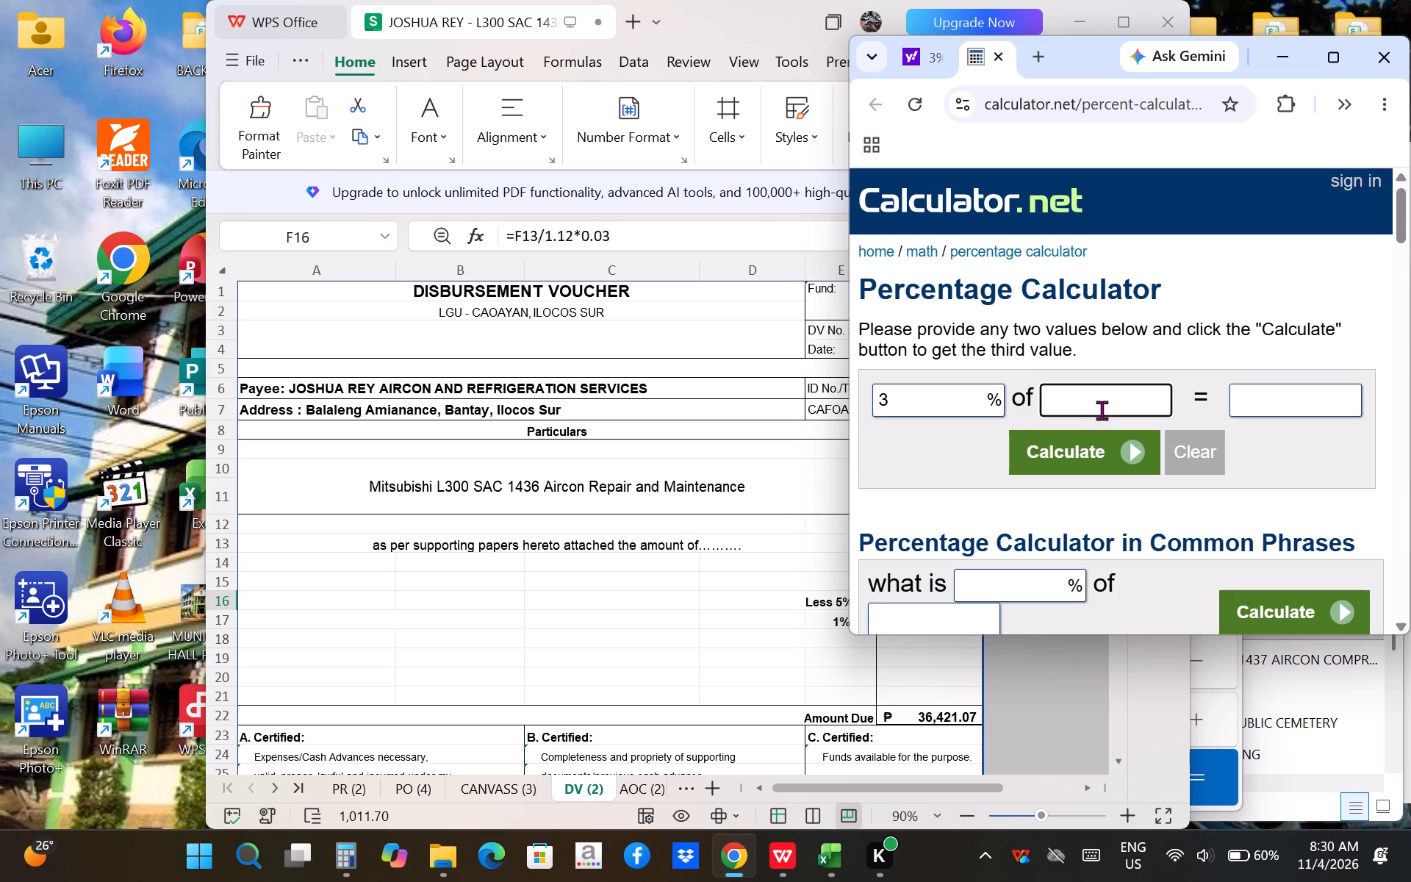
key(3)
text(77)
text(70)
key(Return)
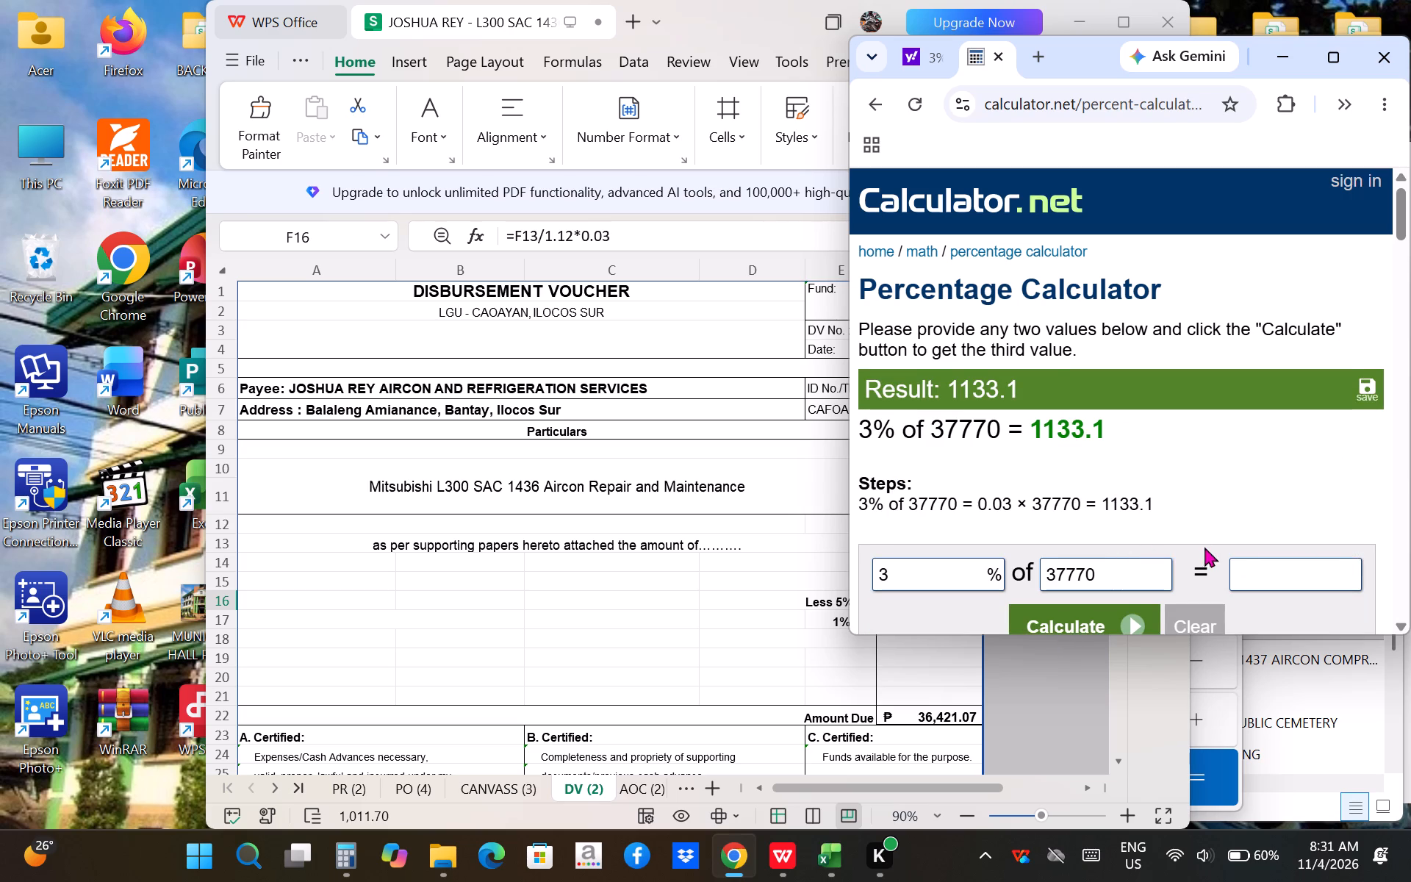
scroll(1202, 545, down, 2)
click(1146, 415)
Switch to WPS Office and check the VAT deduction formula in F16 of the disbursement voucher.
click(757, 502)
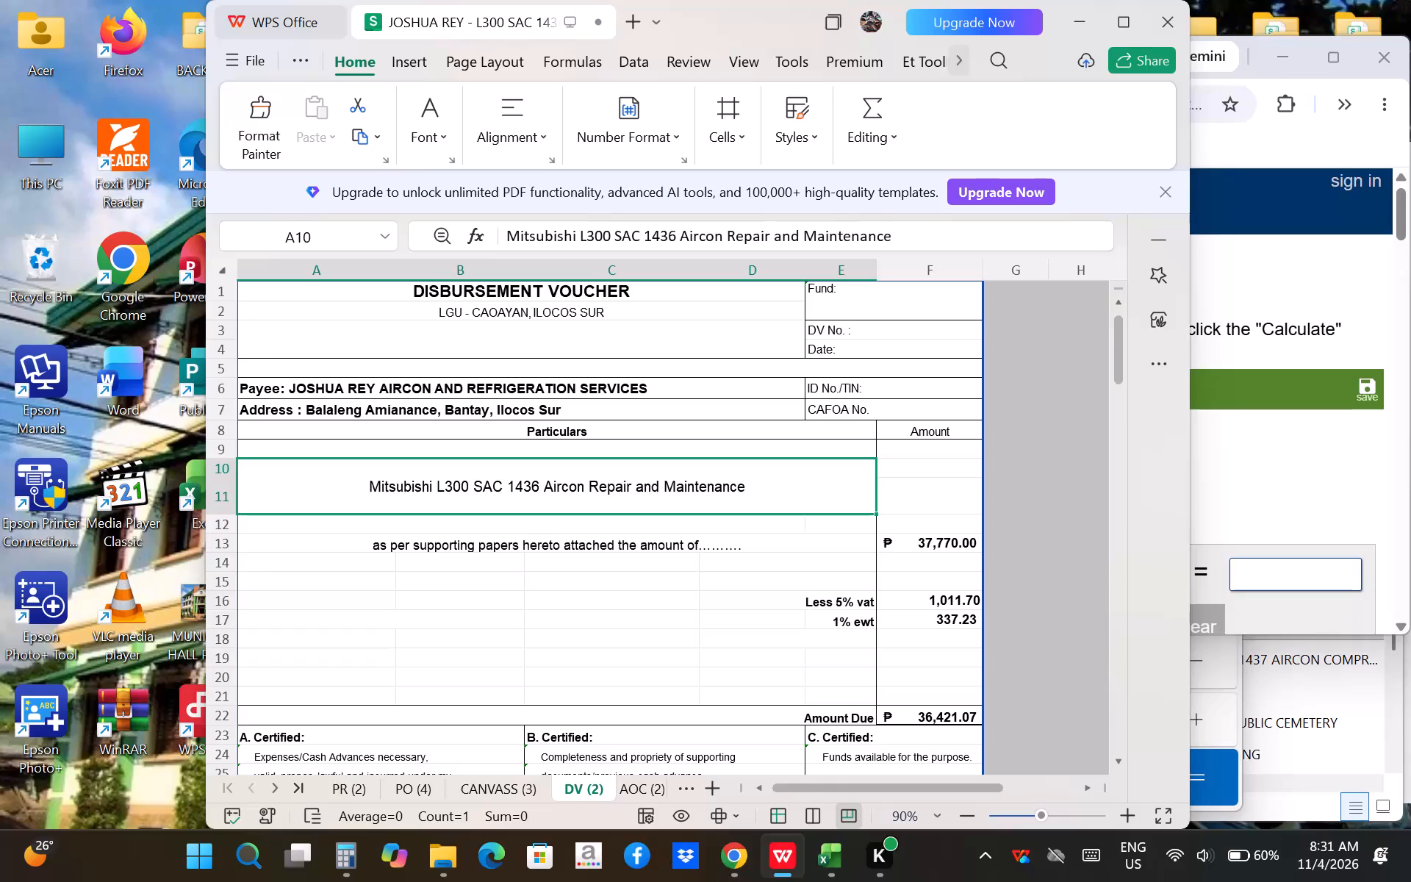
click(920, 600)
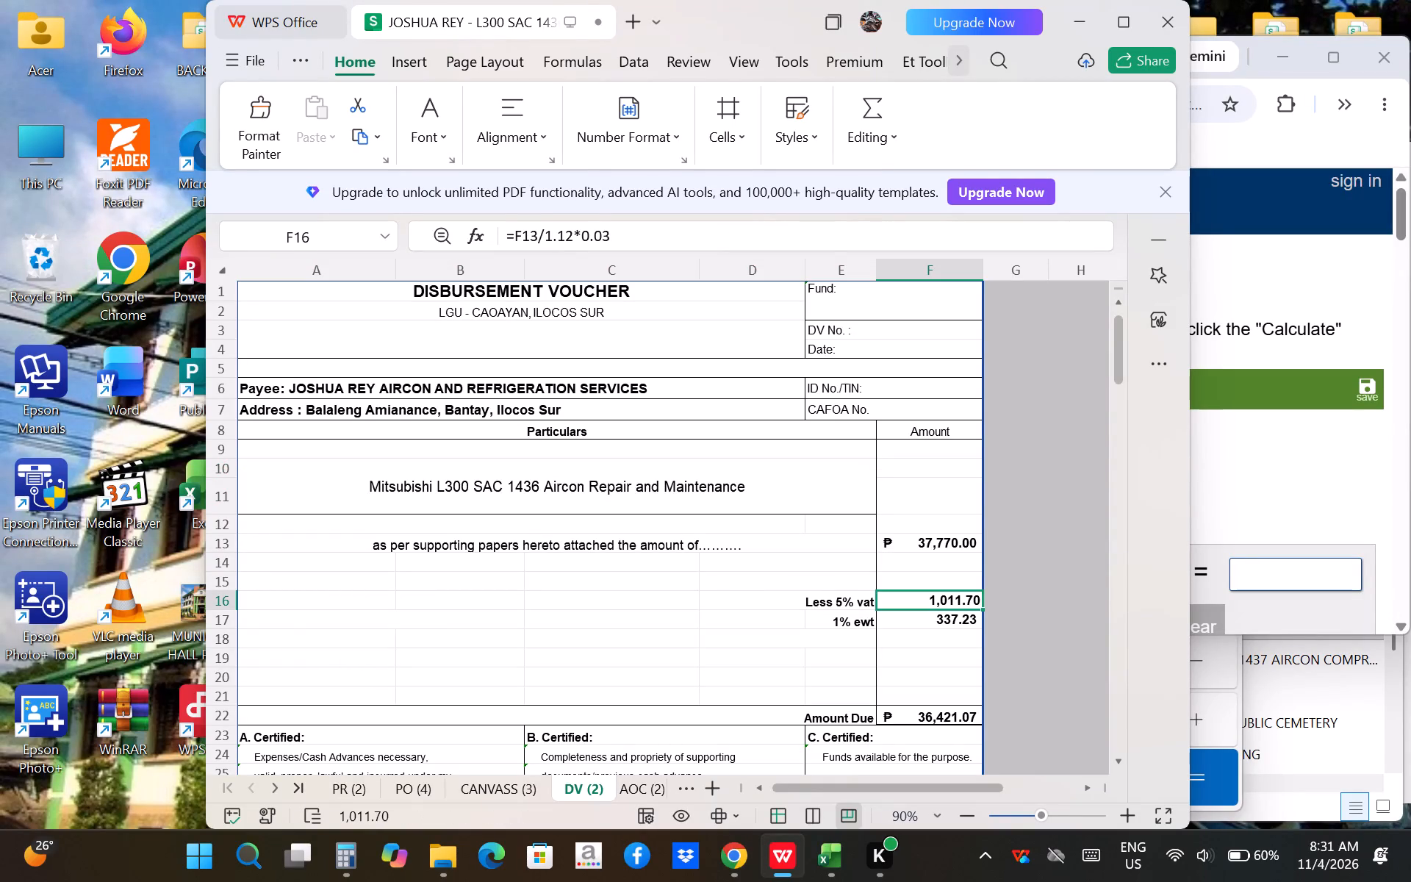
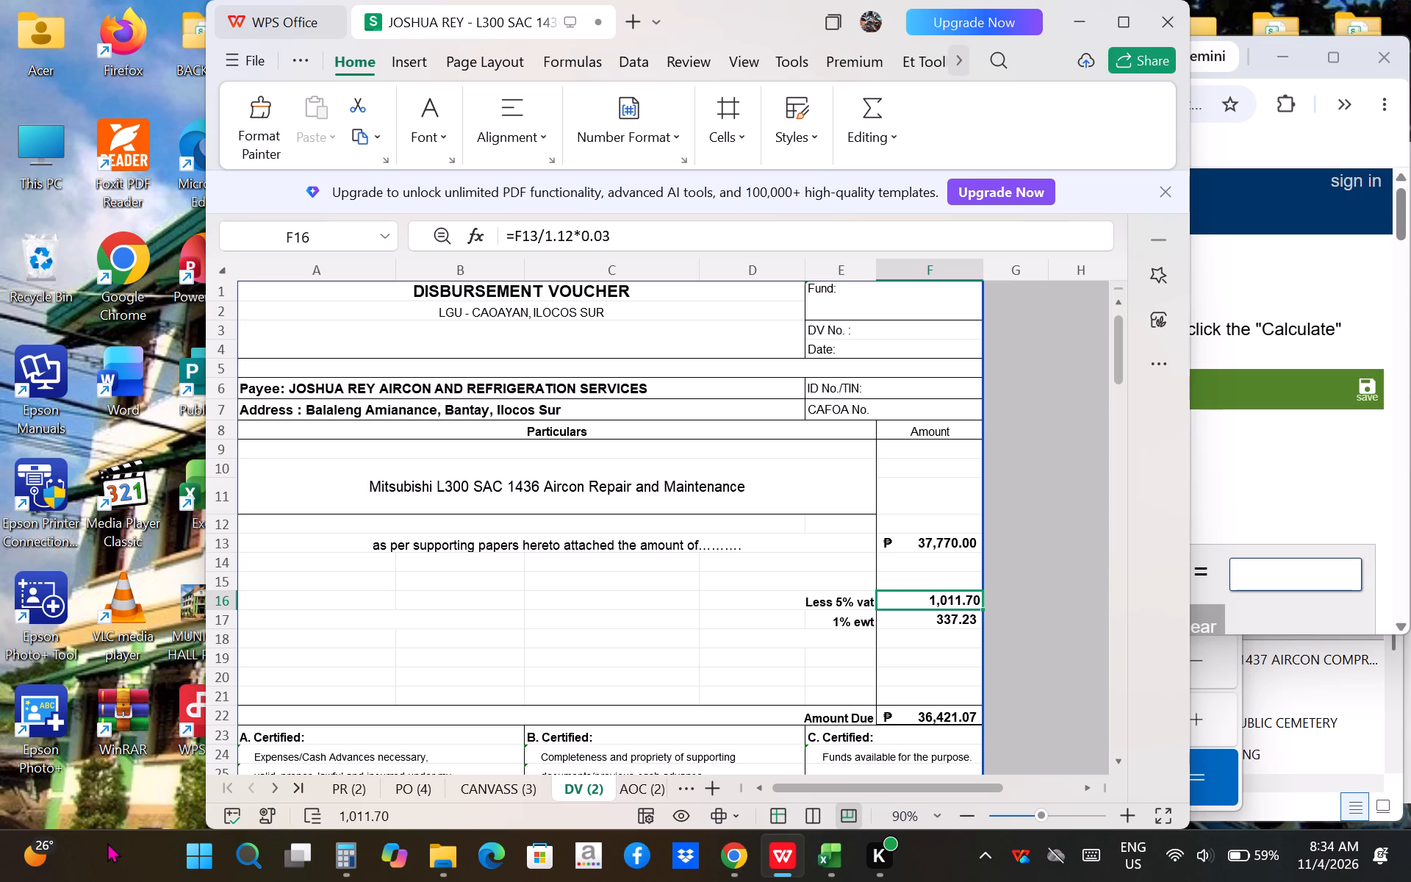
Change the EWT label in E17 of the disbursement voucher to "2% ewt".
click(814, 623)
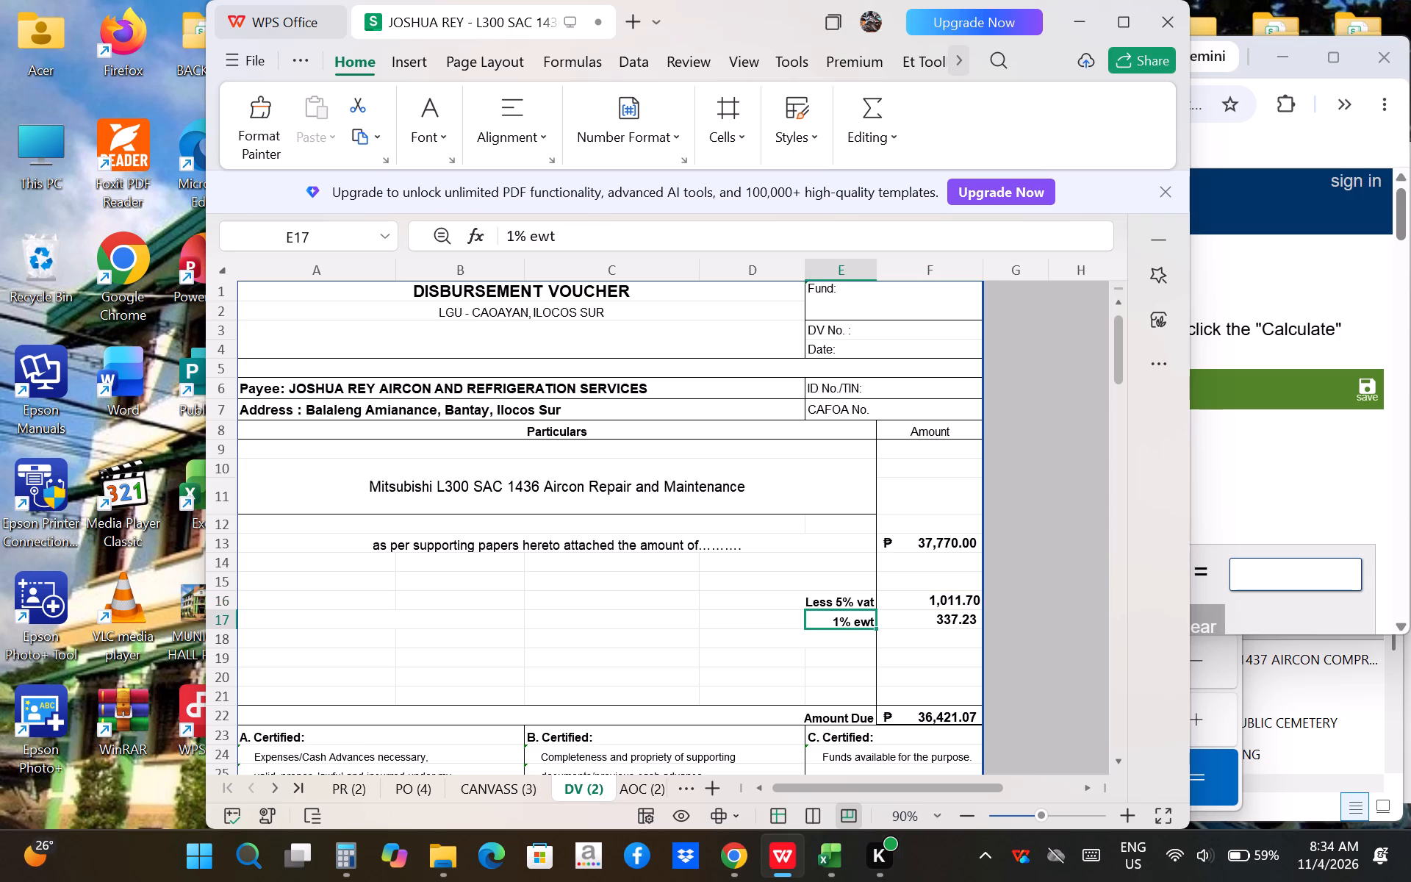
click(519, 234)
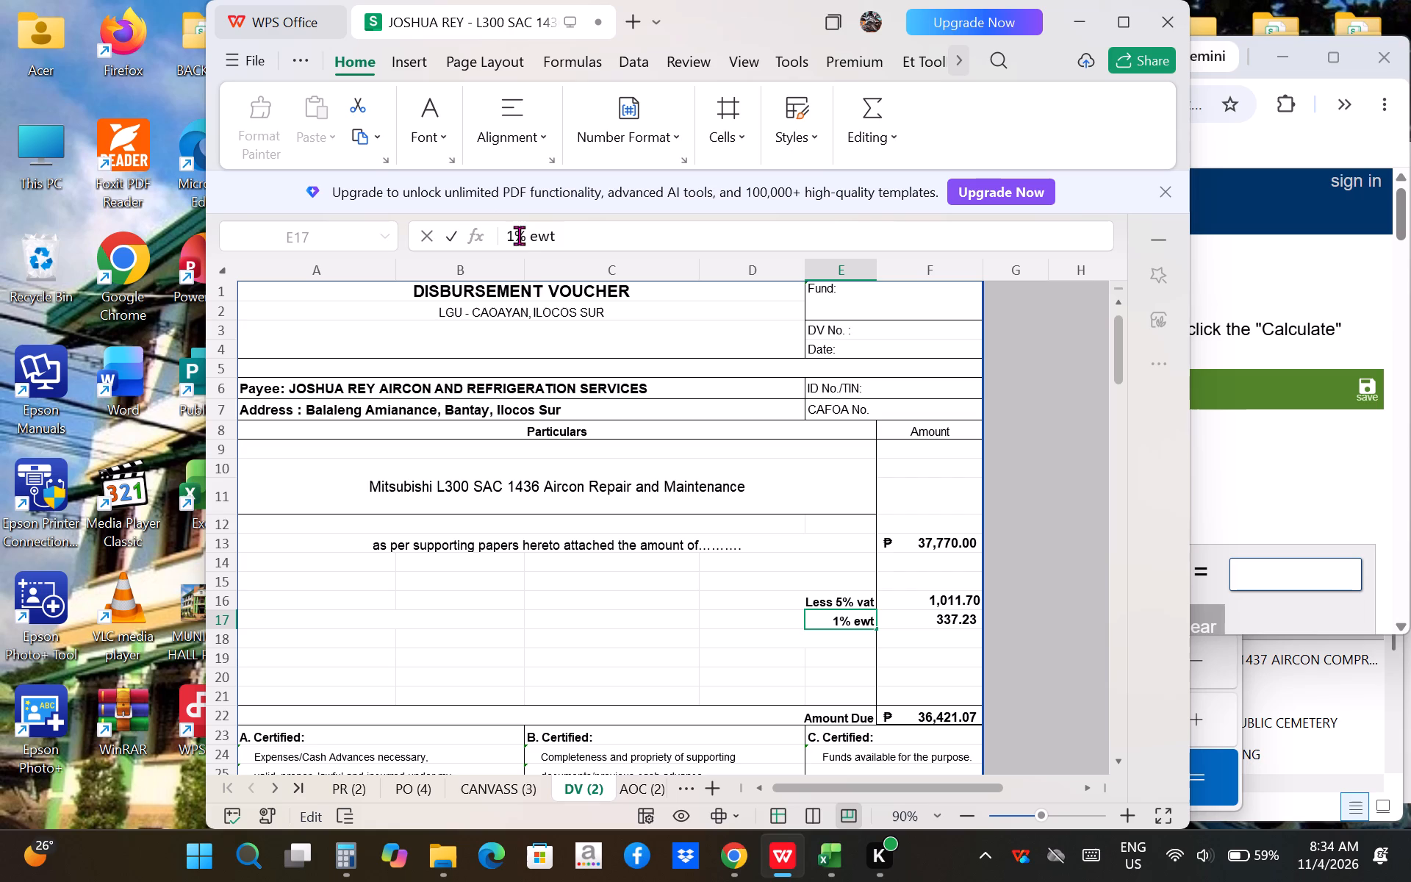
key(BackSpace)
key(2)
key(Return)
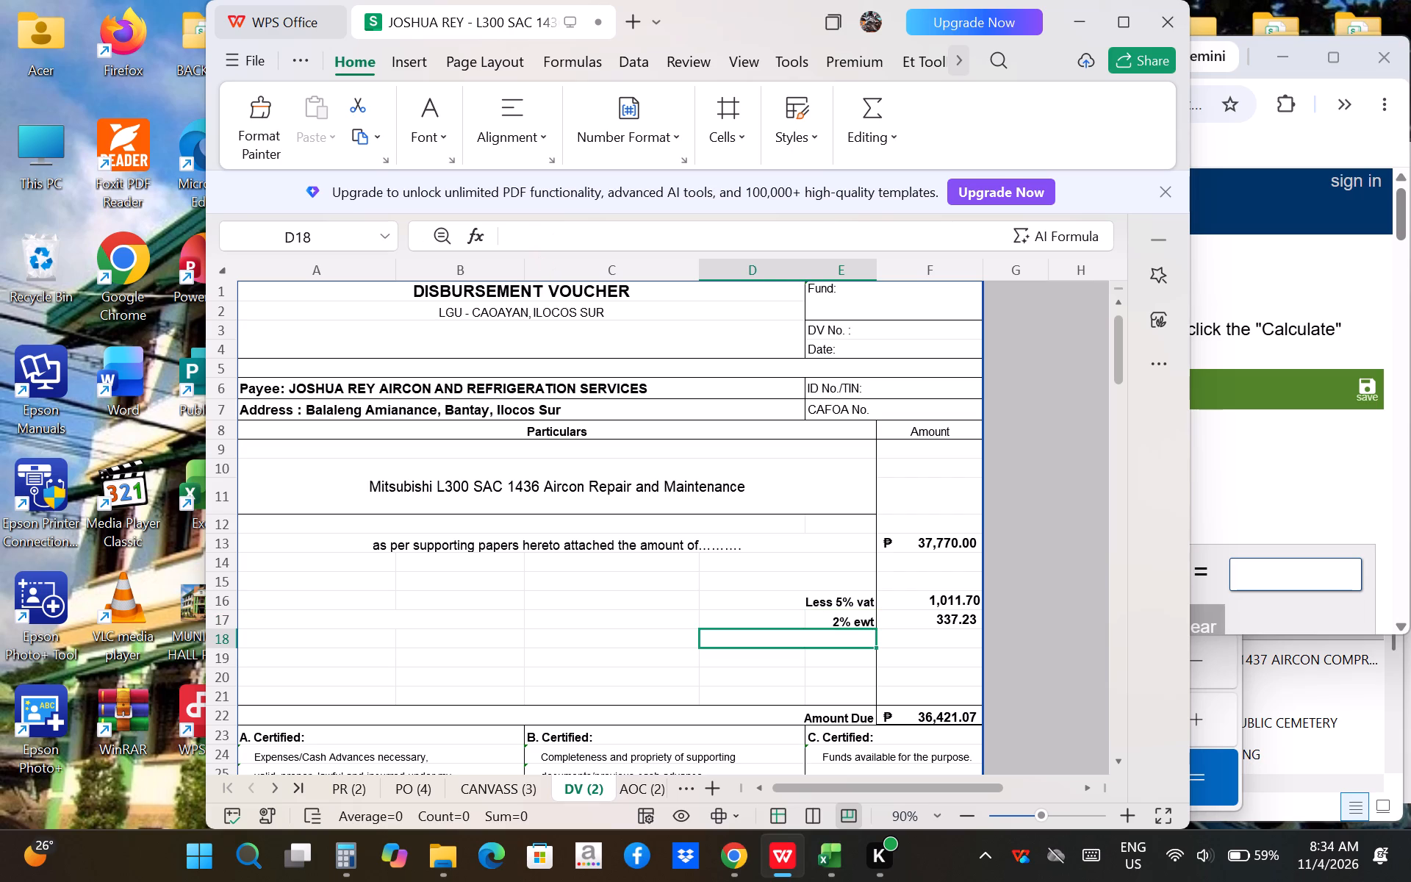
Update the EWT deduction formula in F17 to =F13/1.12*0.02.
click(928, 617)
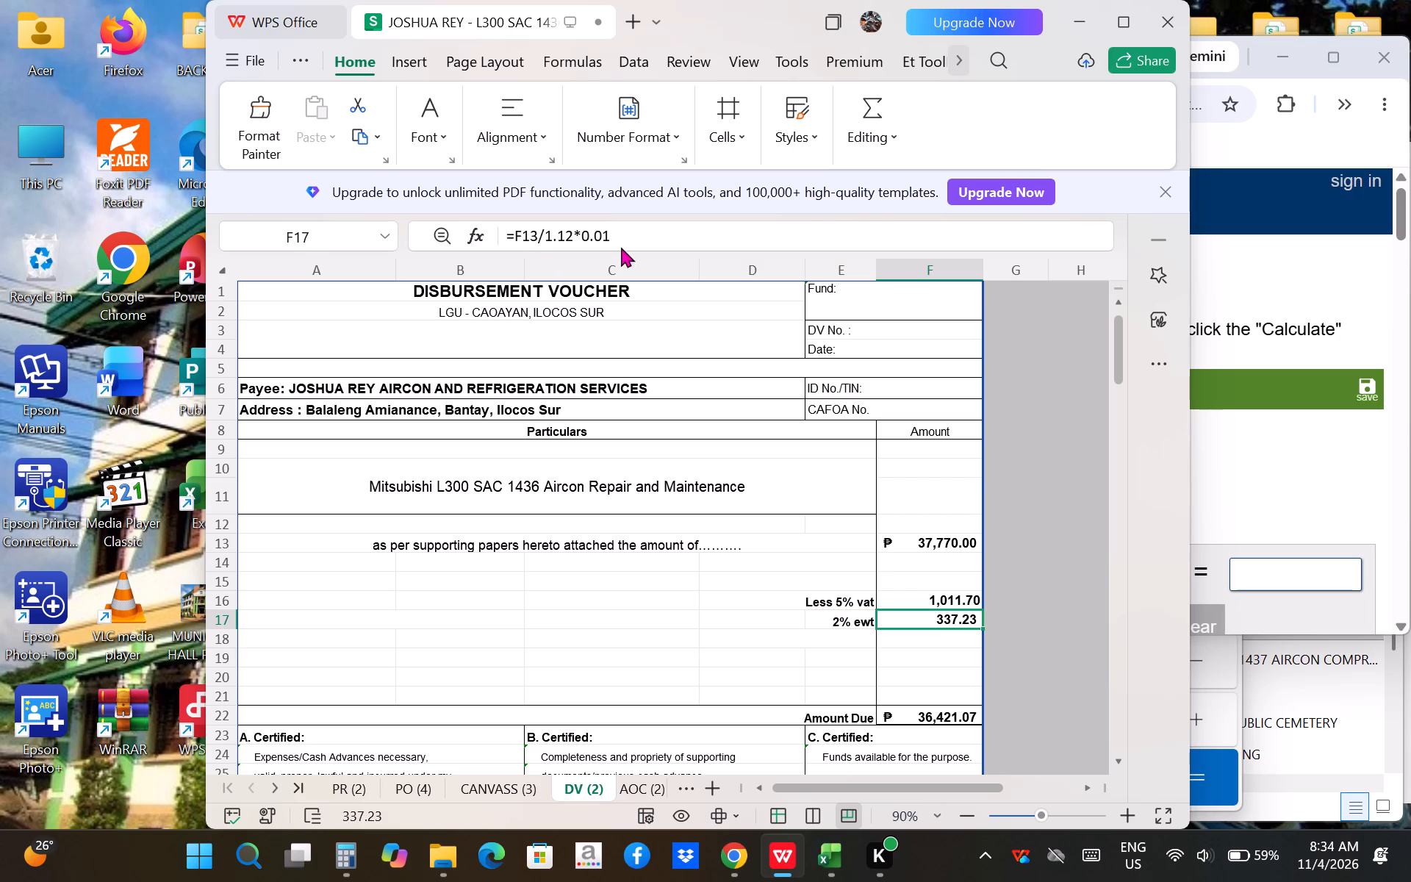
click(621, 236)
key(BackSpace)
key(2)
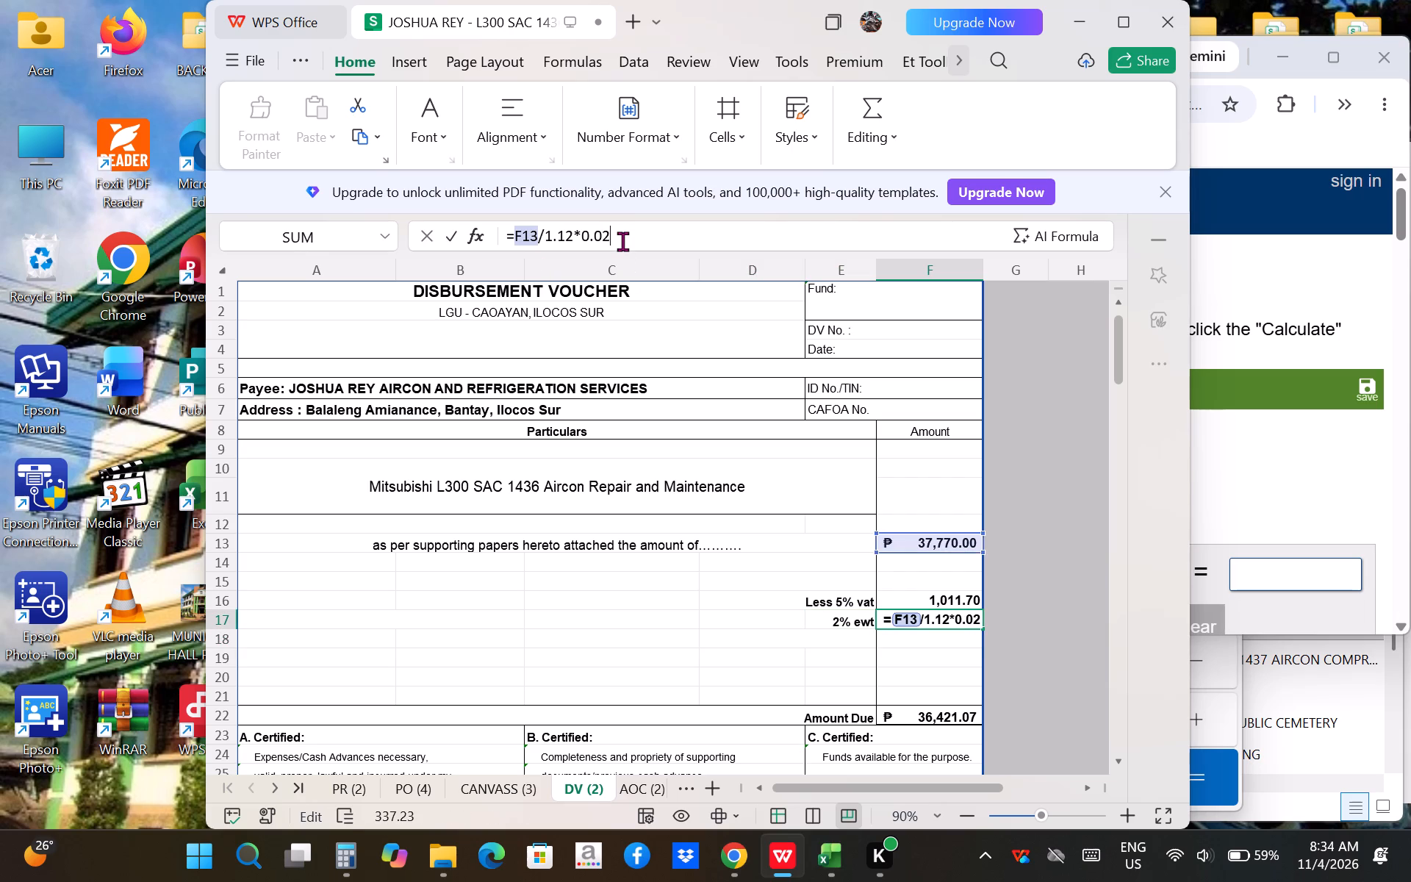
key(Return)
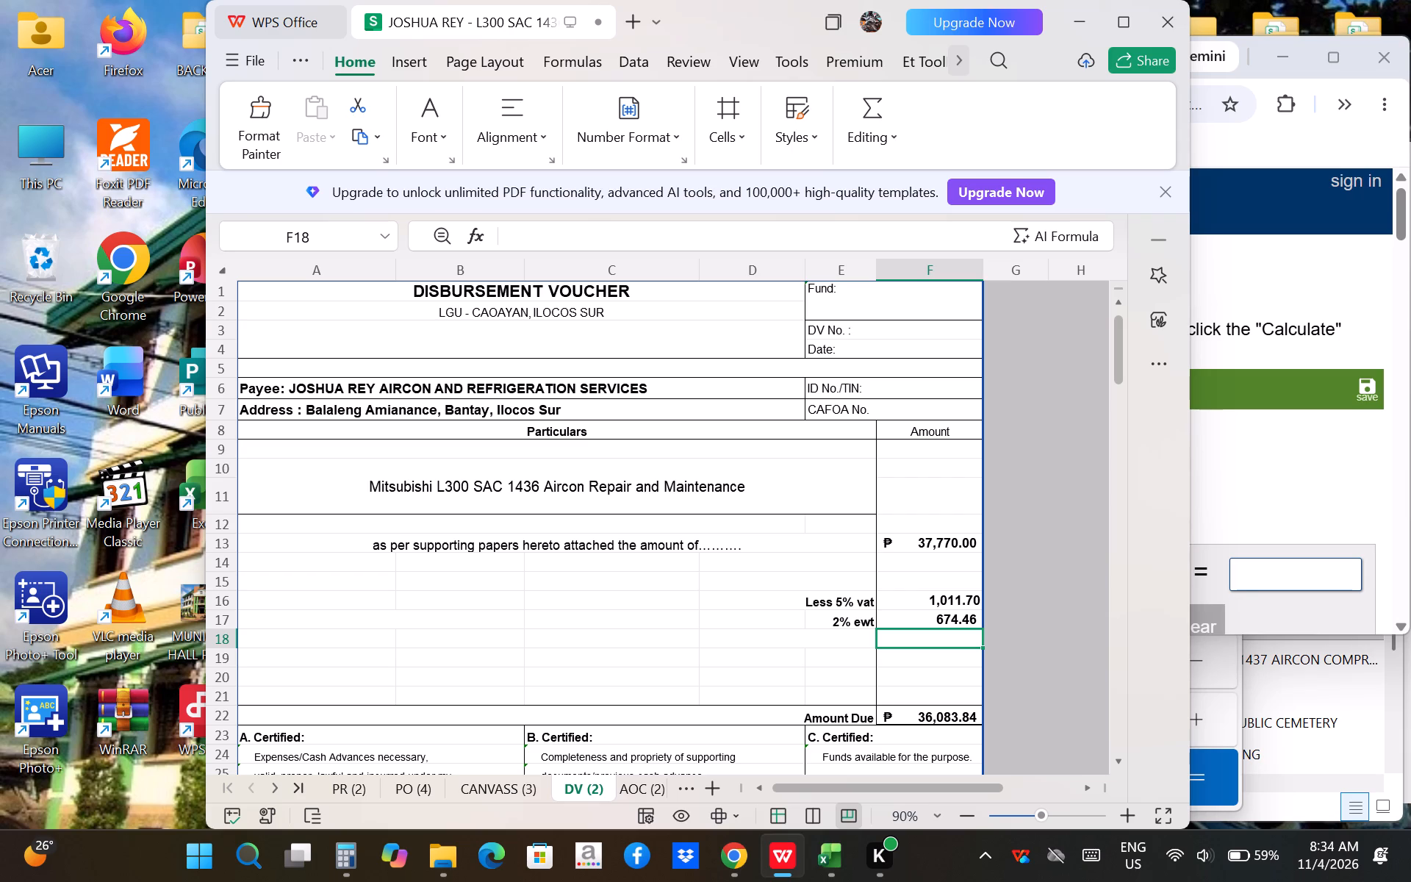
Check the VAT deduction formula in F16, and switch to Calculator to verify its amount.
click(931, 601)
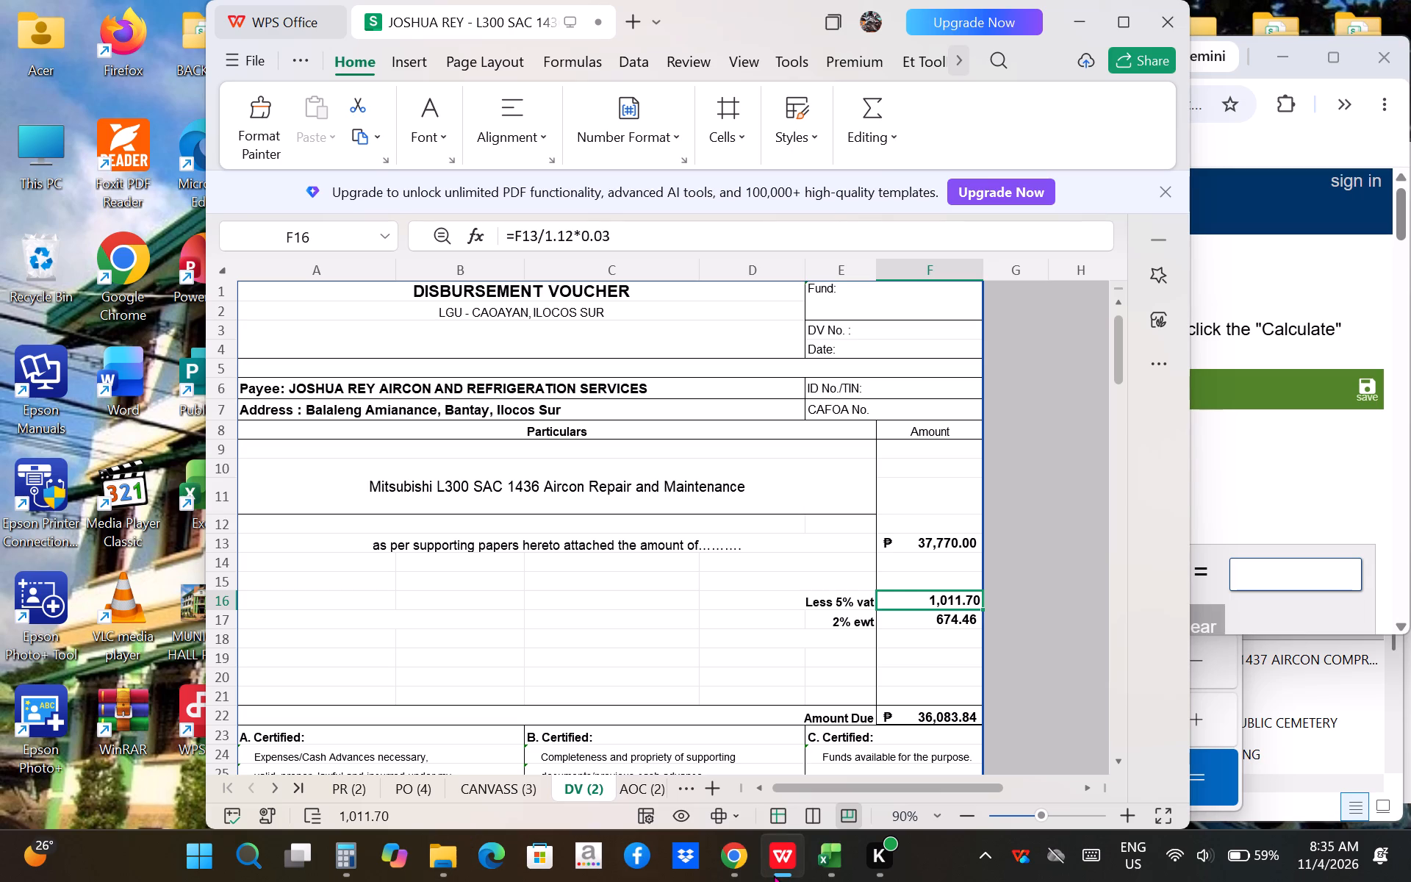
click(350, 852)
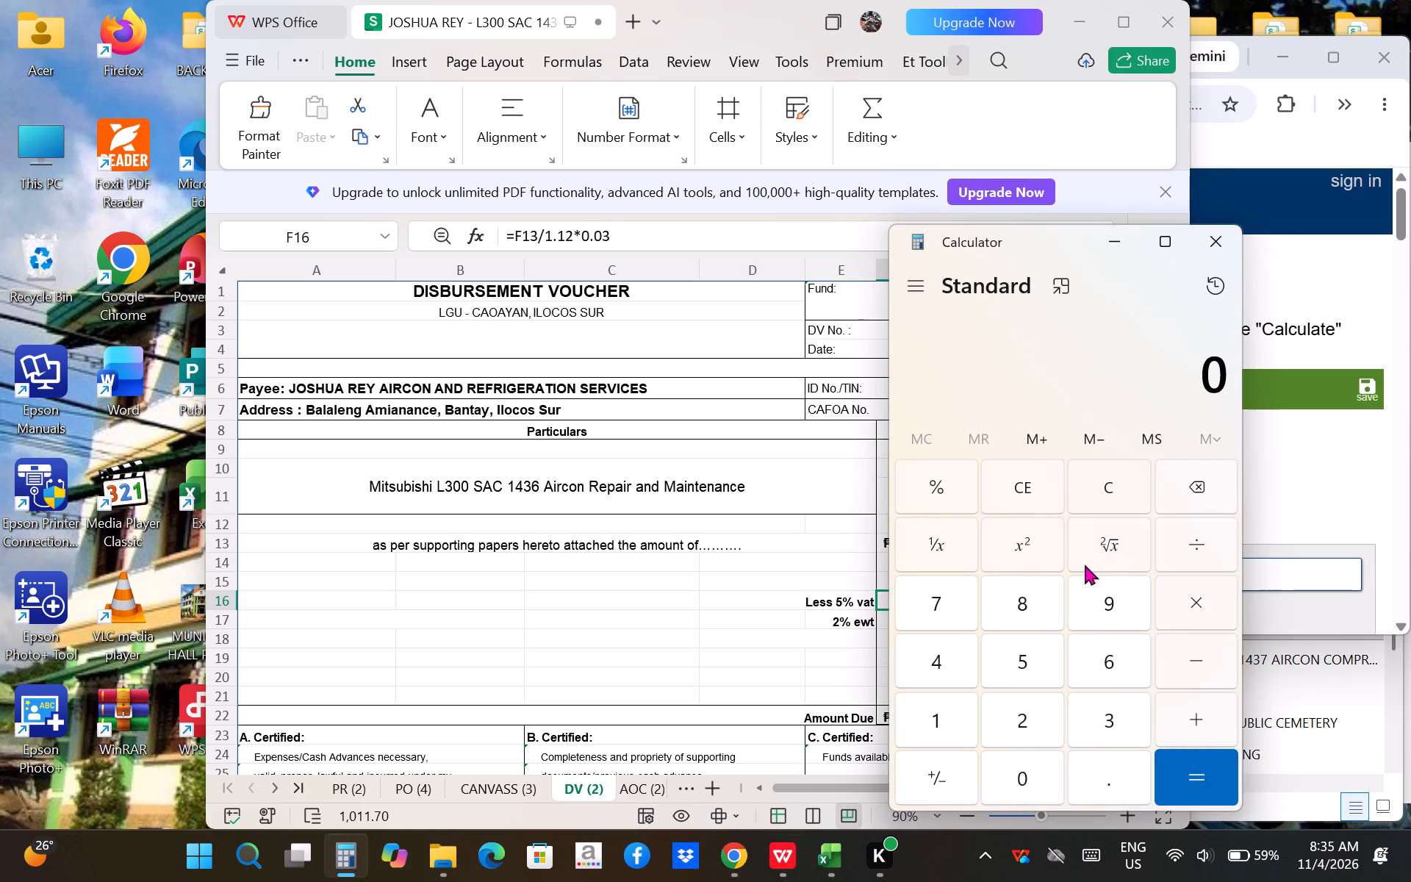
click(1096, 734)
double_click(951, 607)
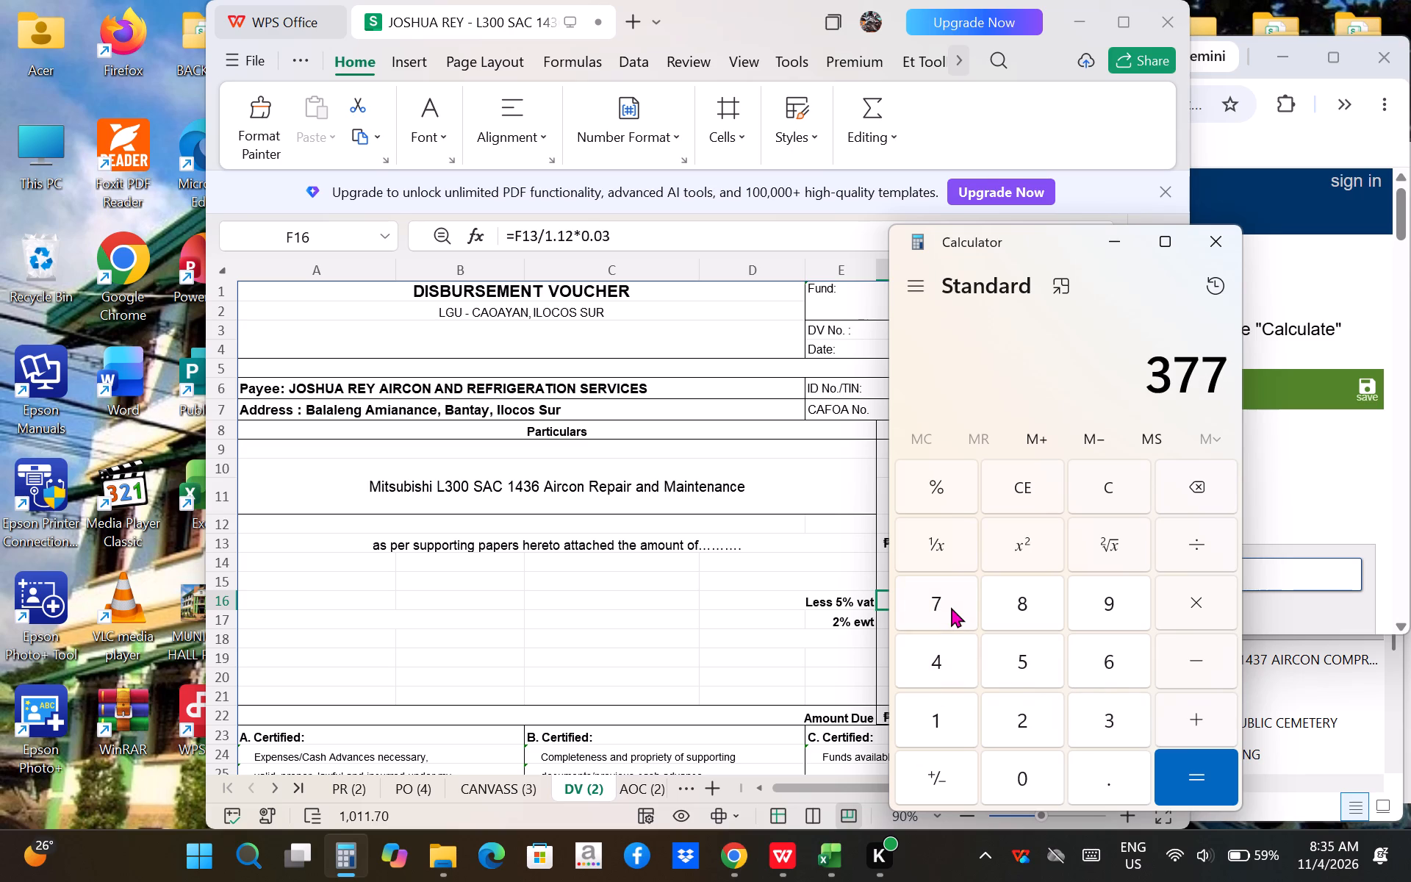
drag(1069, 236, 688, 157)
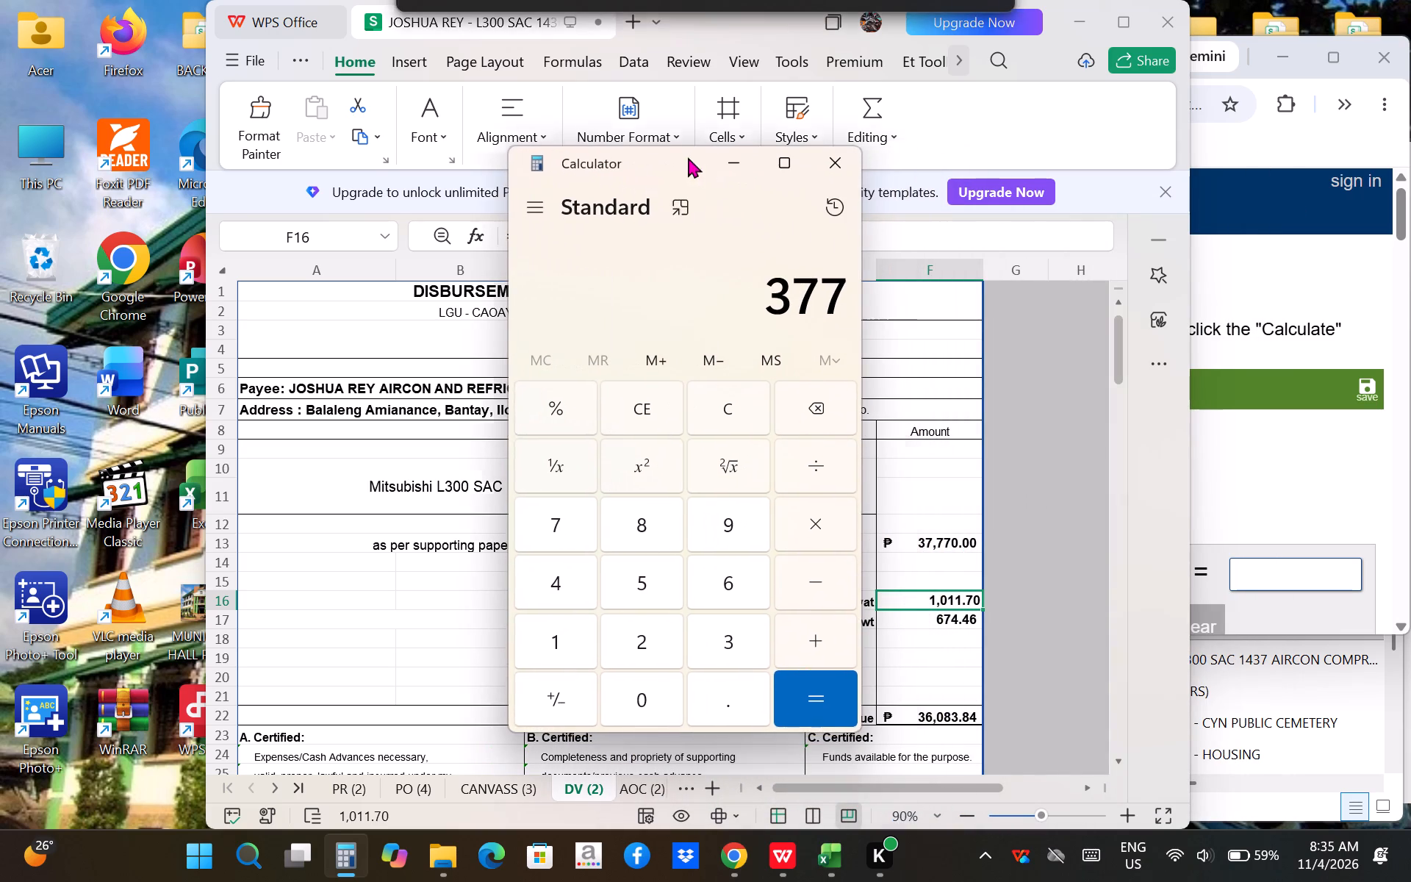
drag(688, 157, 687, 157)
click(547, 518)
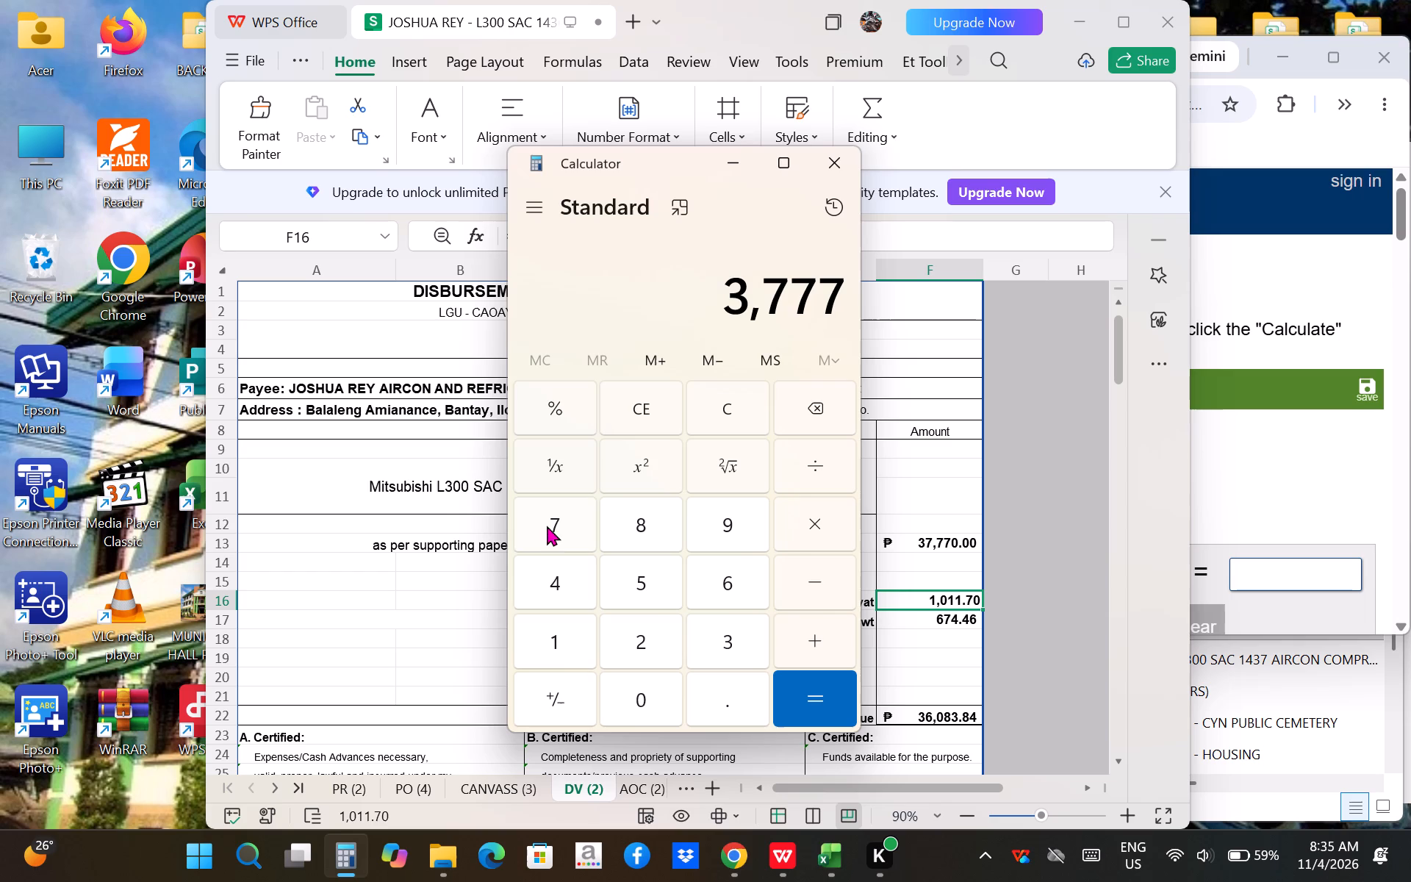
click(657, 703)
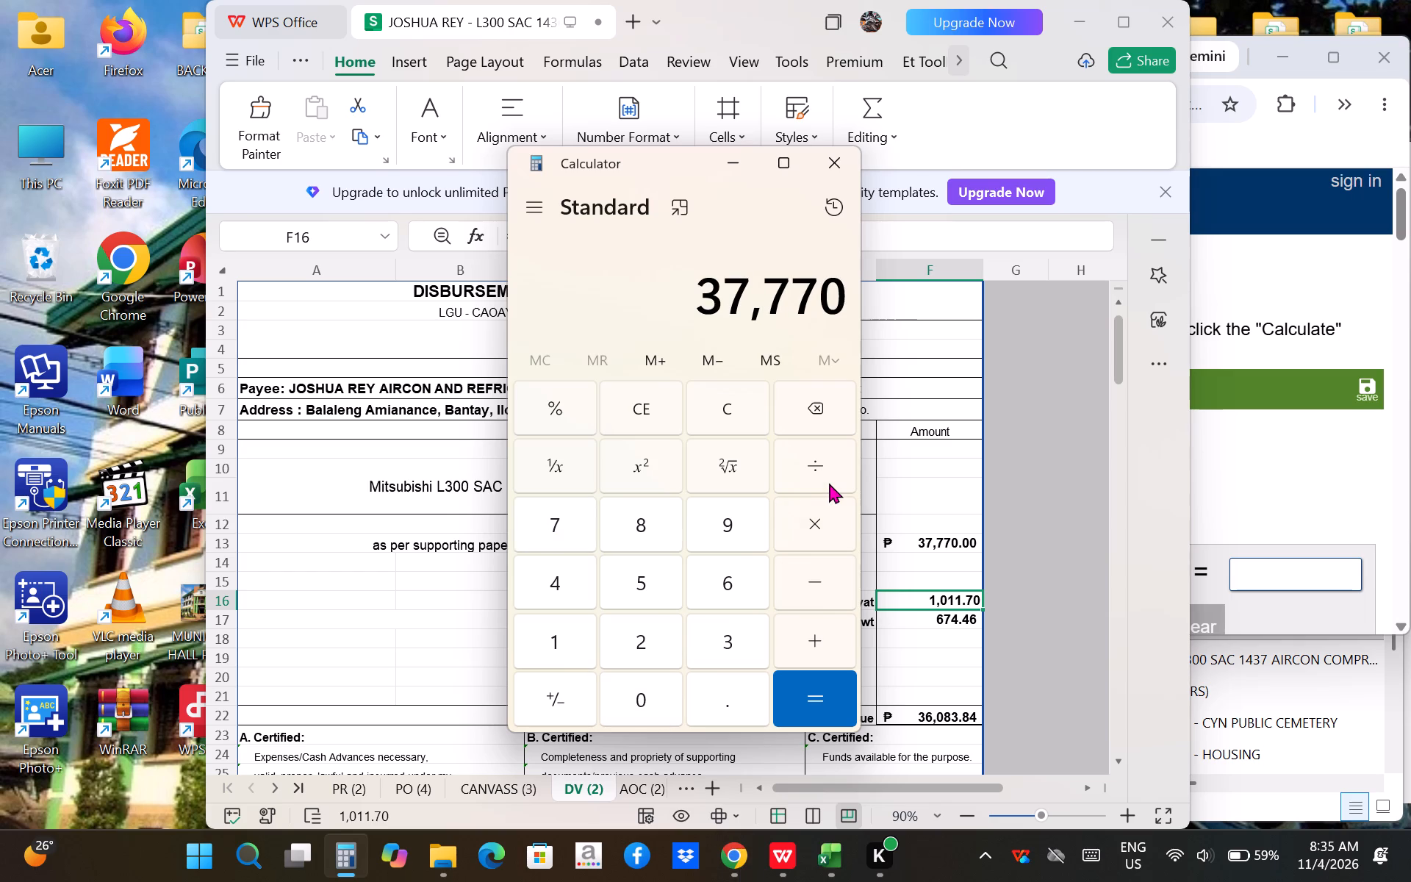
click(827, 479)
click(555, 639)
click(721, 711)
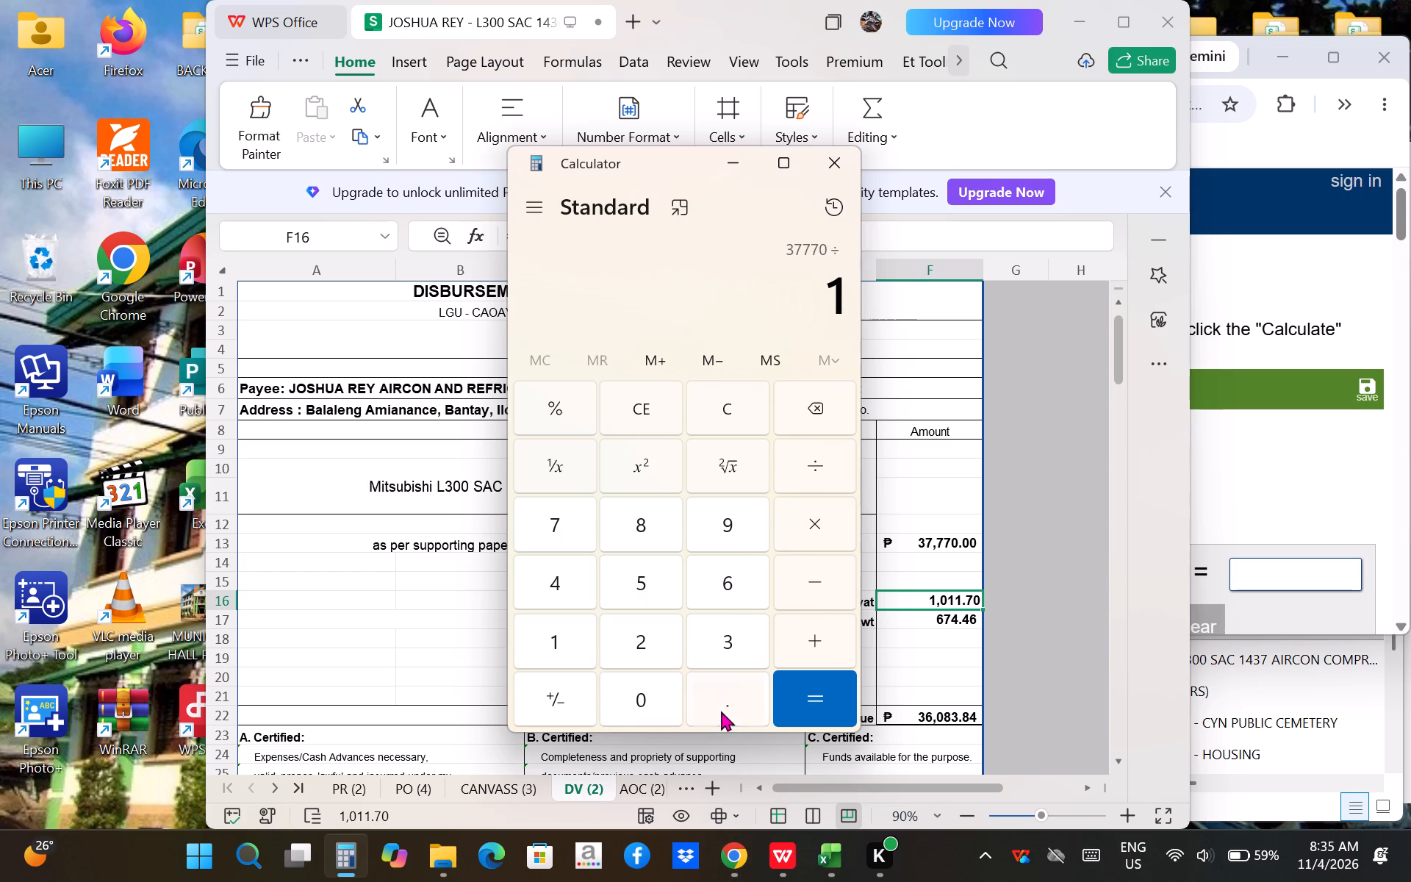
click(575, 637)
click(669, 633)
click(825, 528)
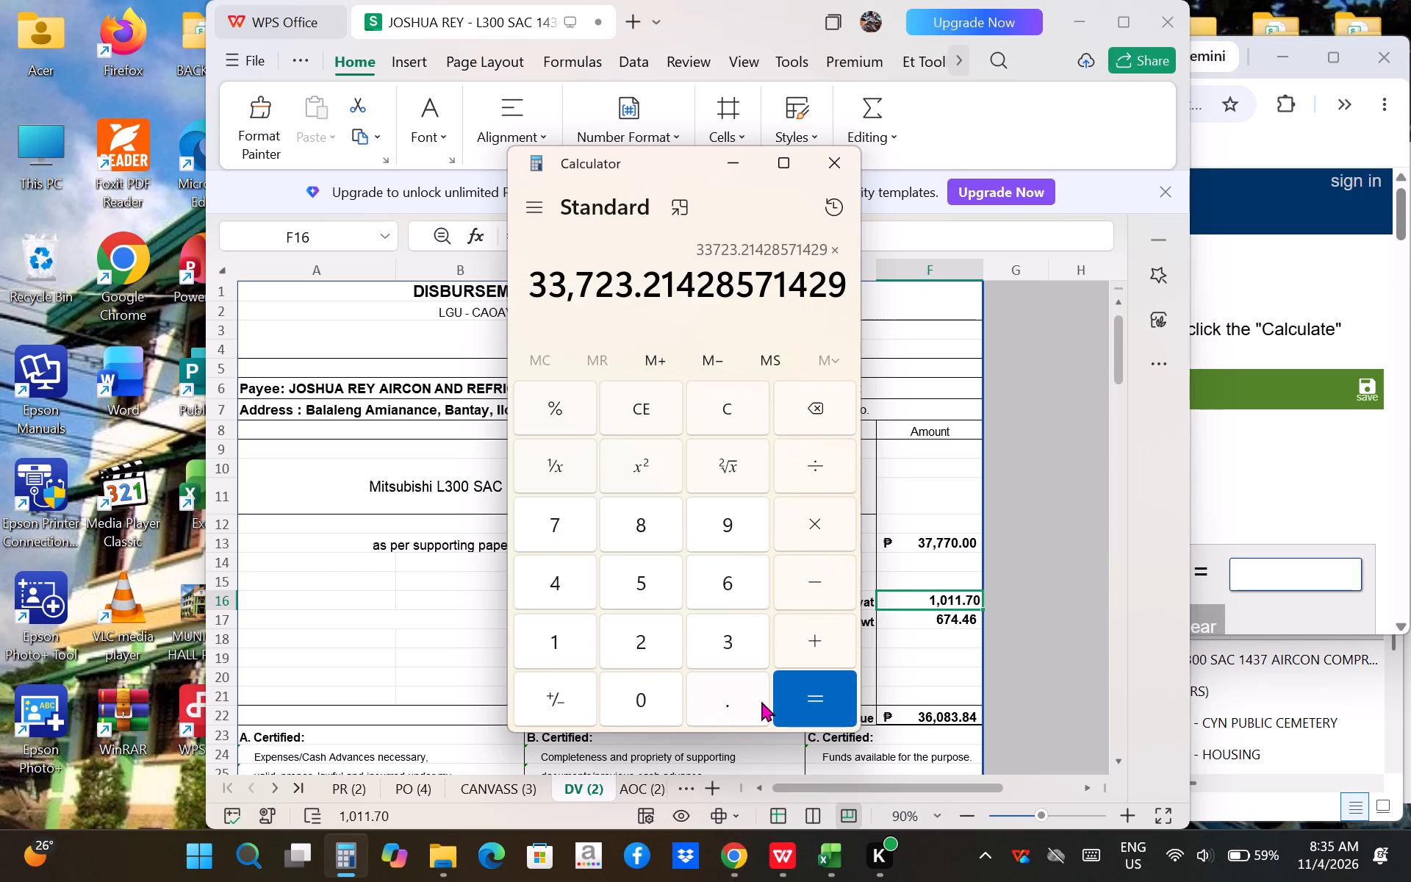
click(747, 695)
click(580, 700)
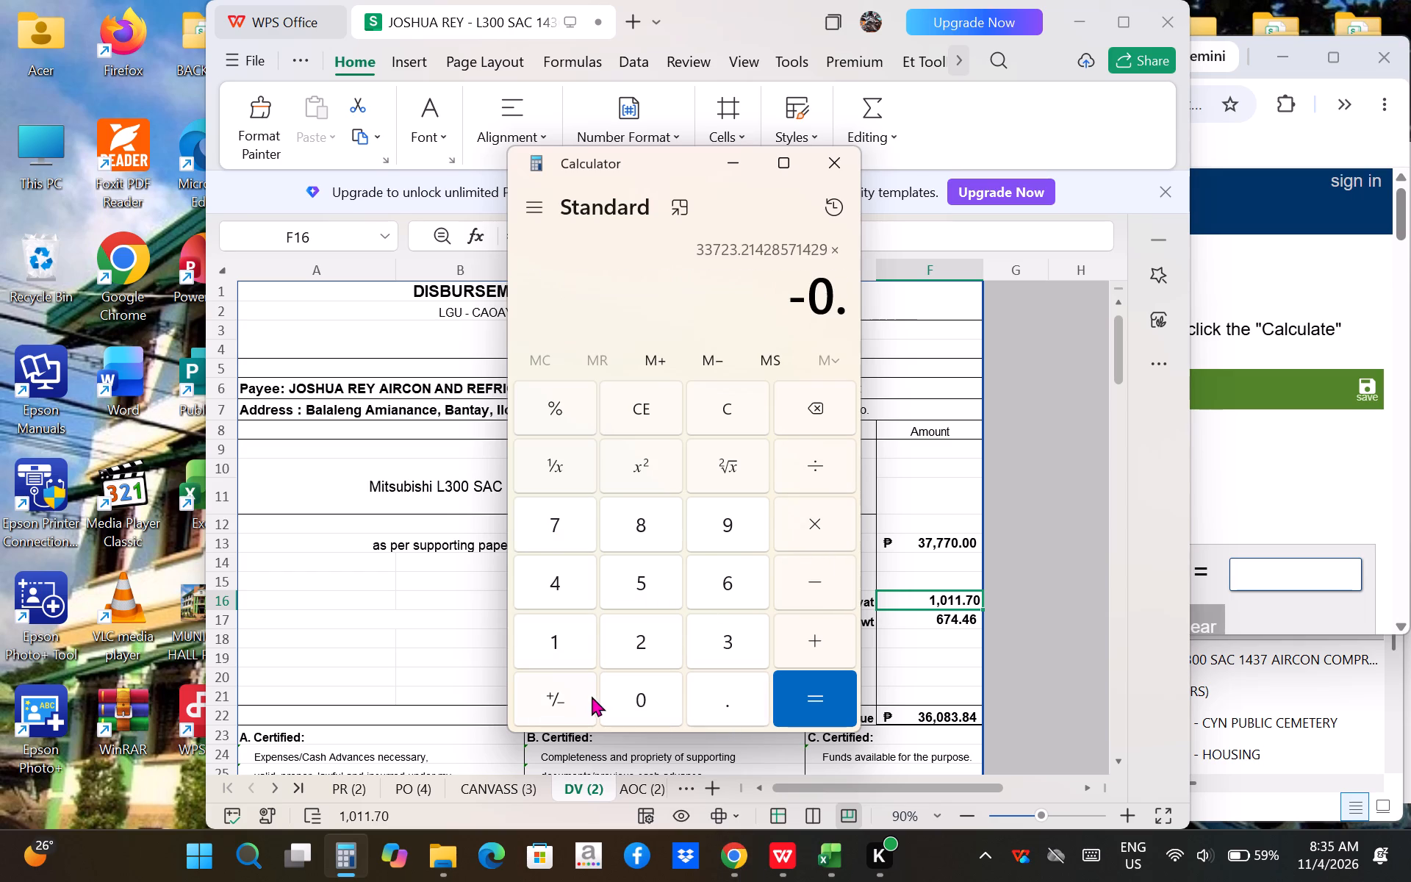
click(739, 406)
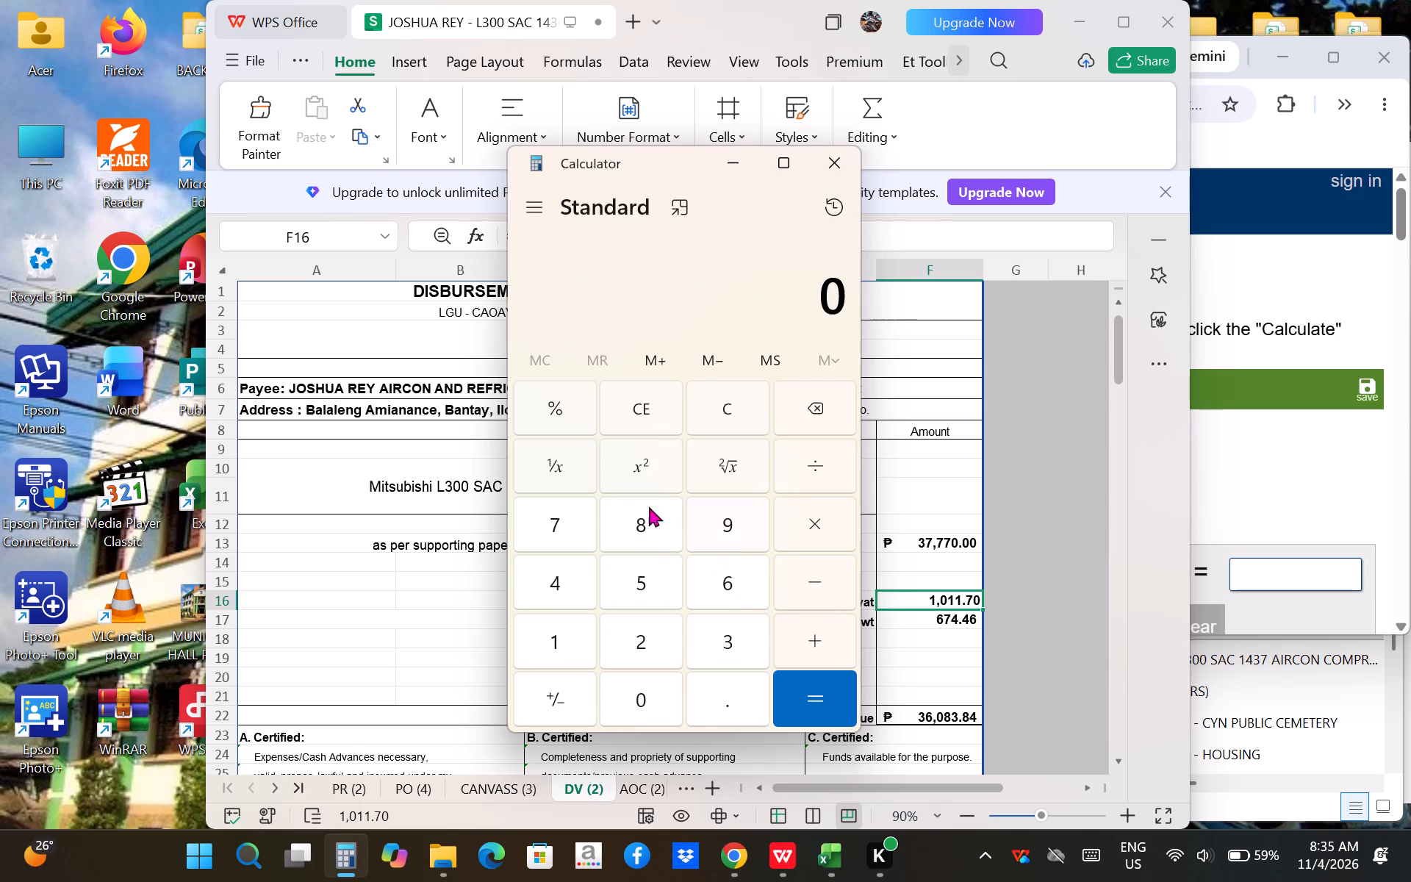
Calculate 37770 ÷ 1.12 × 0.03 in Calculator to verify the voucher's VAT deduction.
click(706, 637)
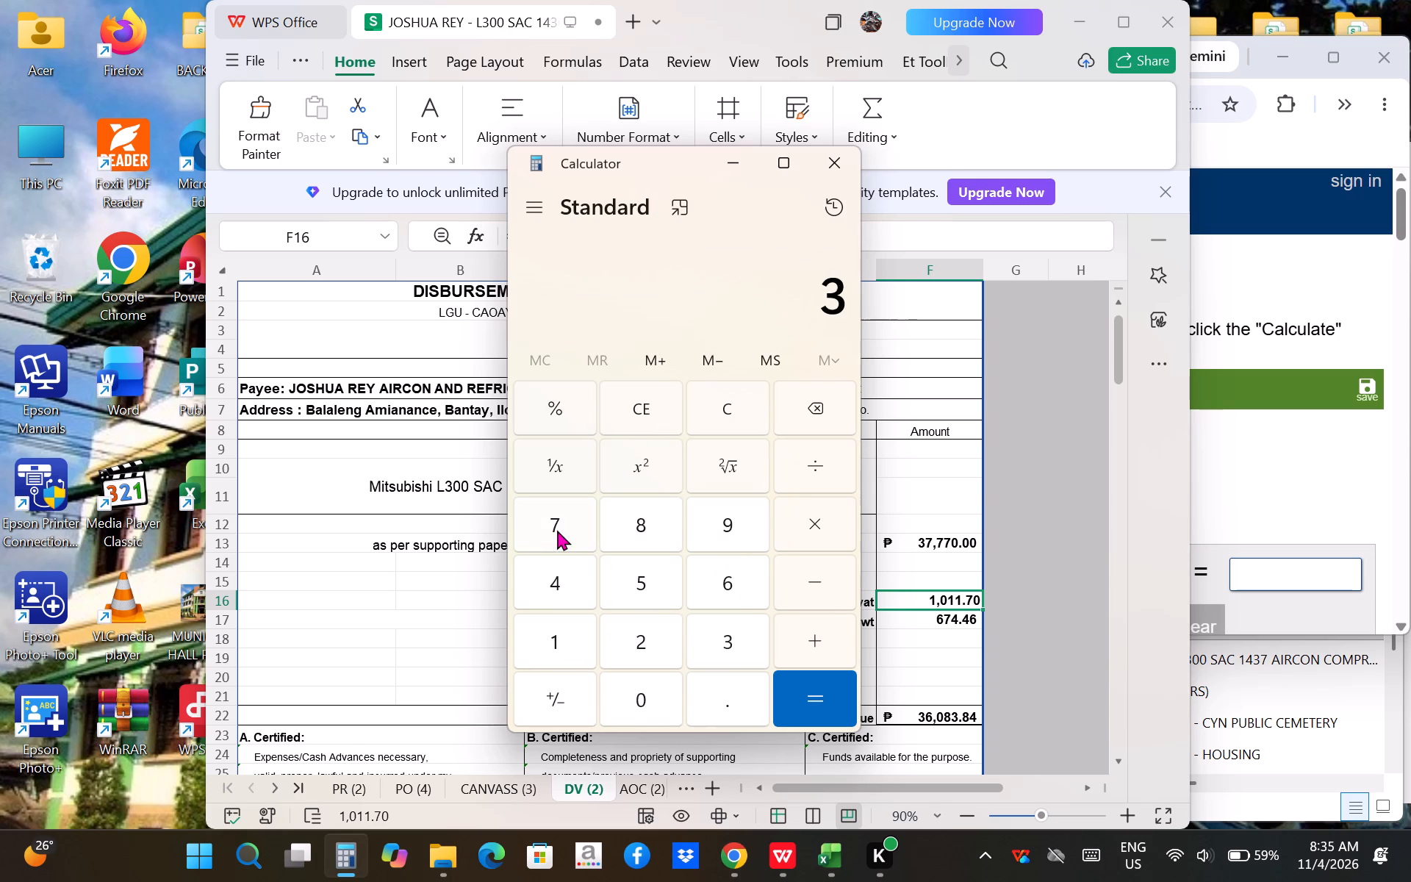
triple_click(557, 530)
click(623, 687)
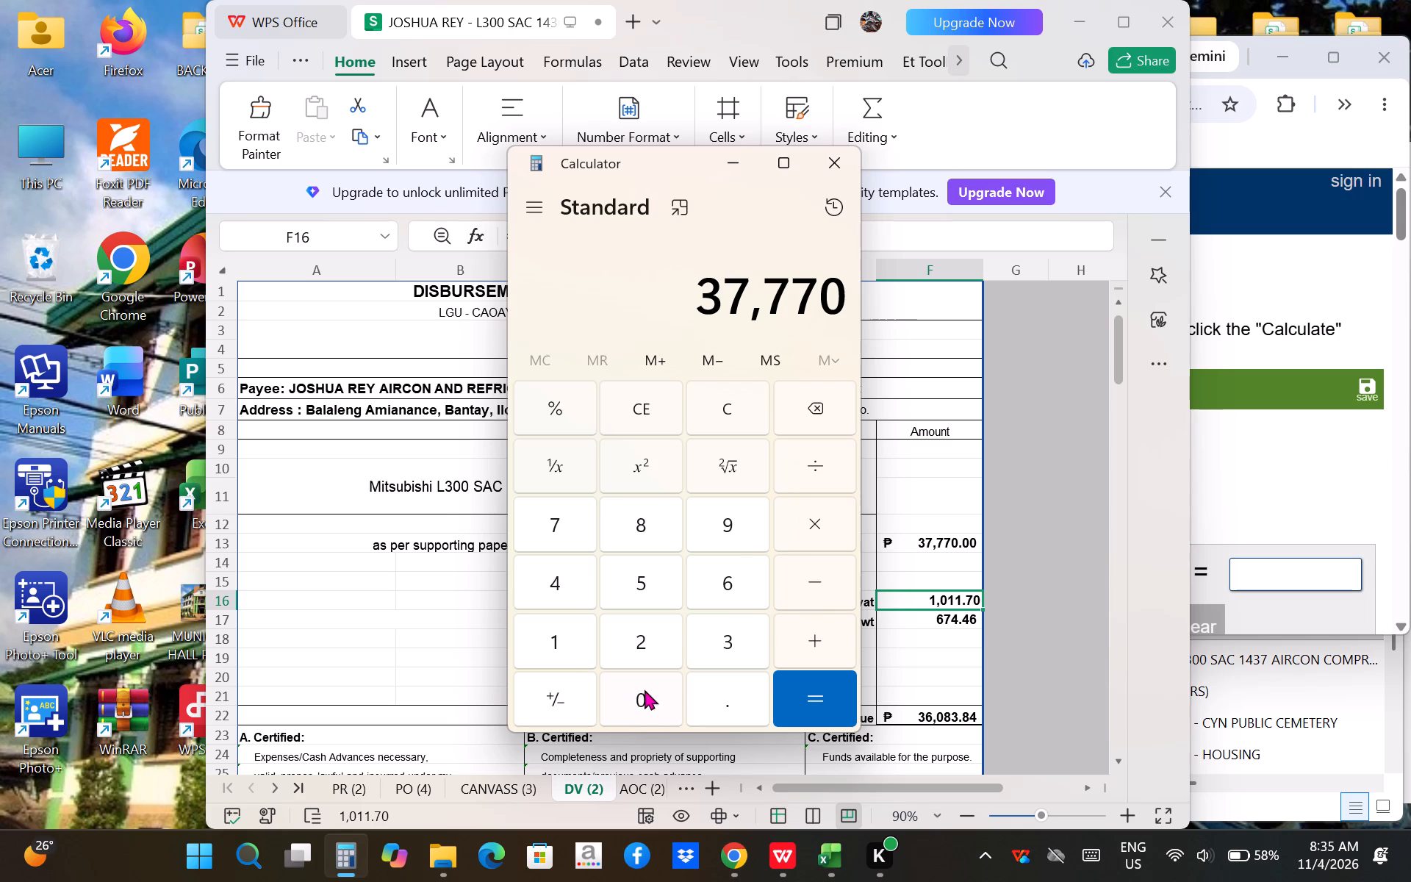
click(816, 469)
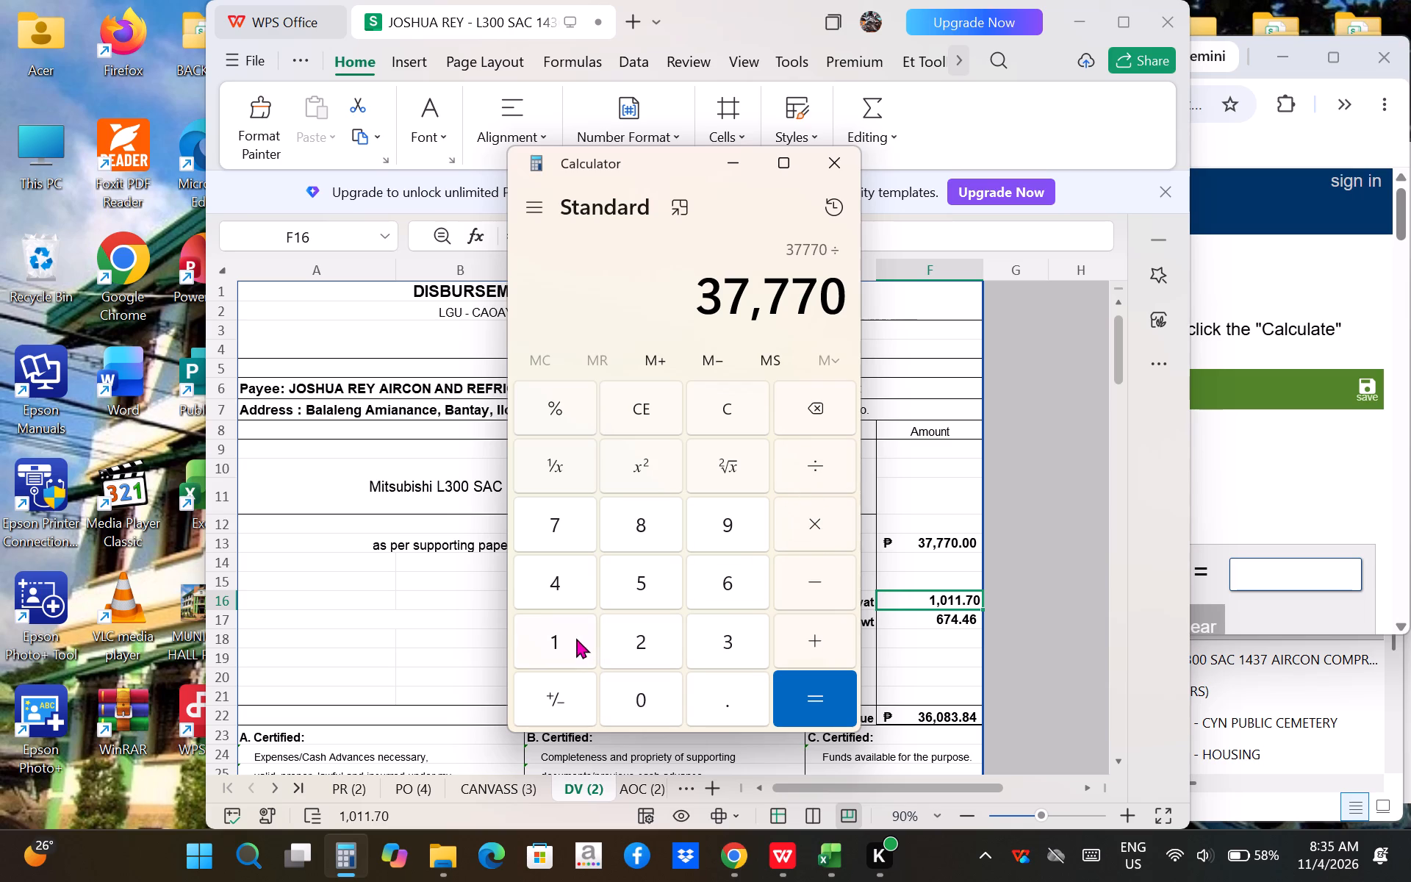
click(576, 637)
click(721, 684)
click(550, 637)
click(607, 637)
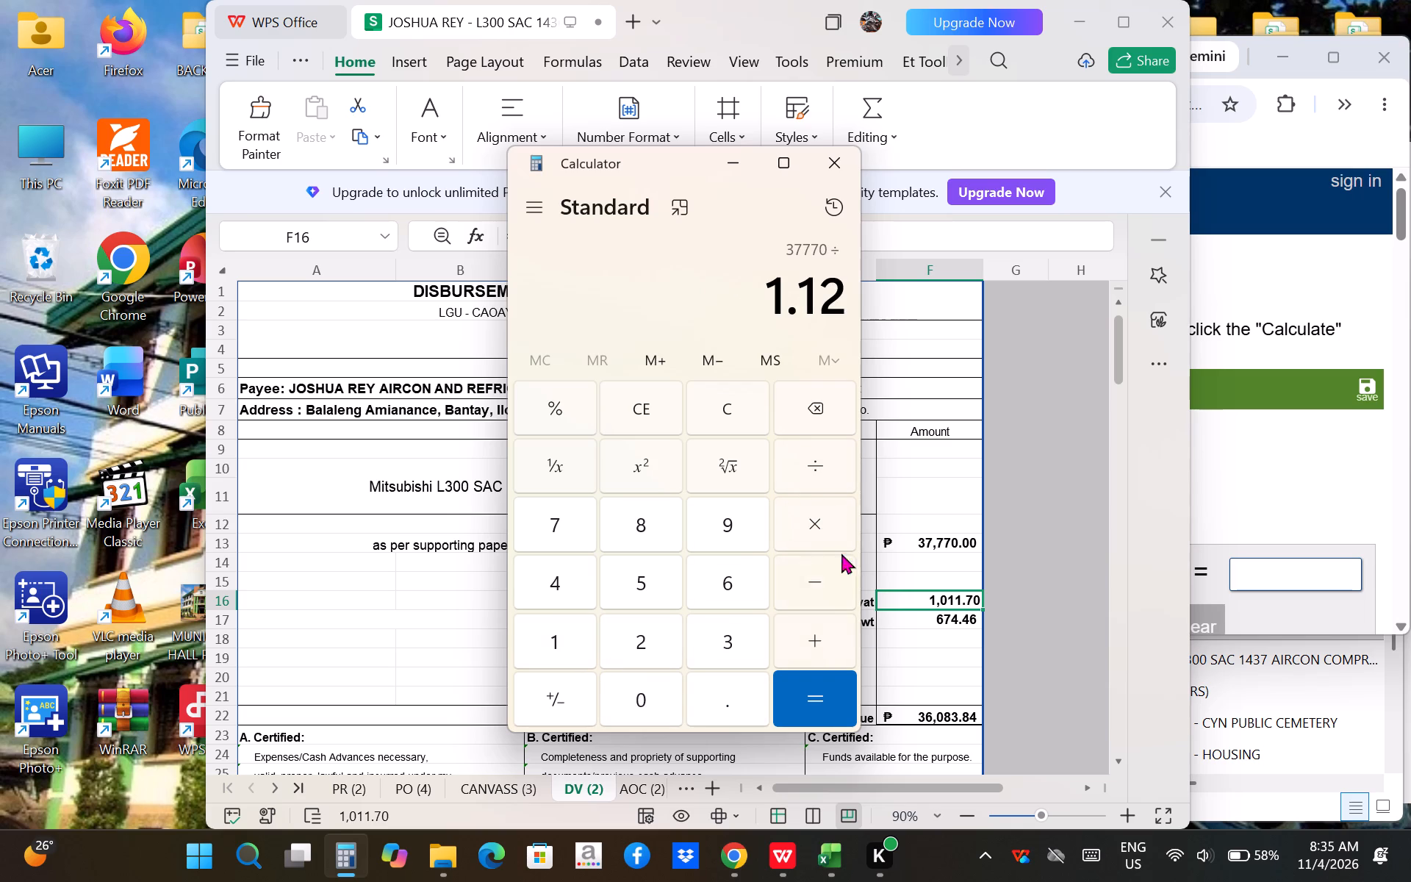
click(829, 537)
click(696, 700)
click(640, 716)
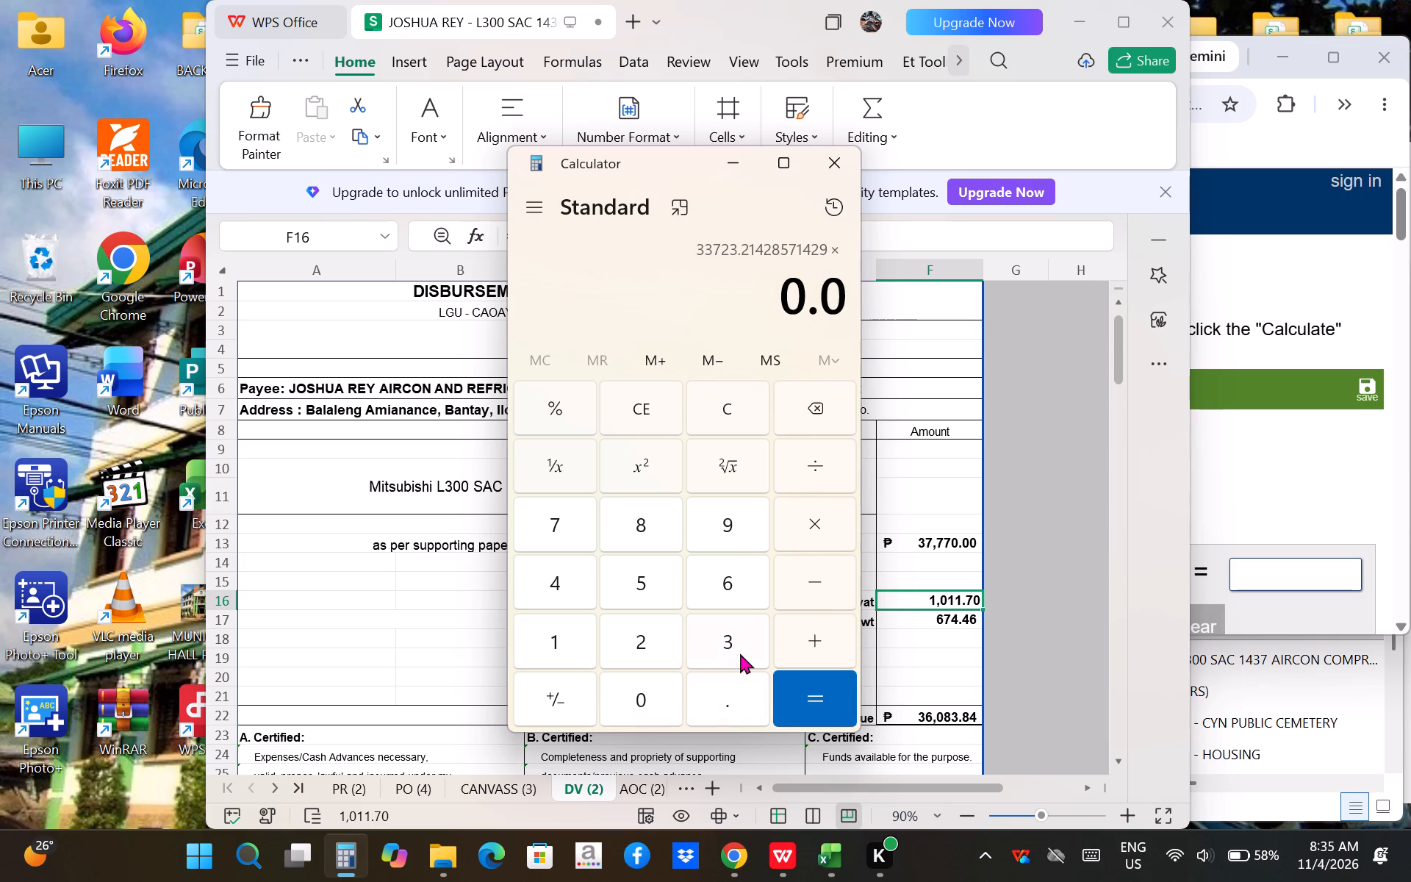
click(742, 653)
click(793, 726)
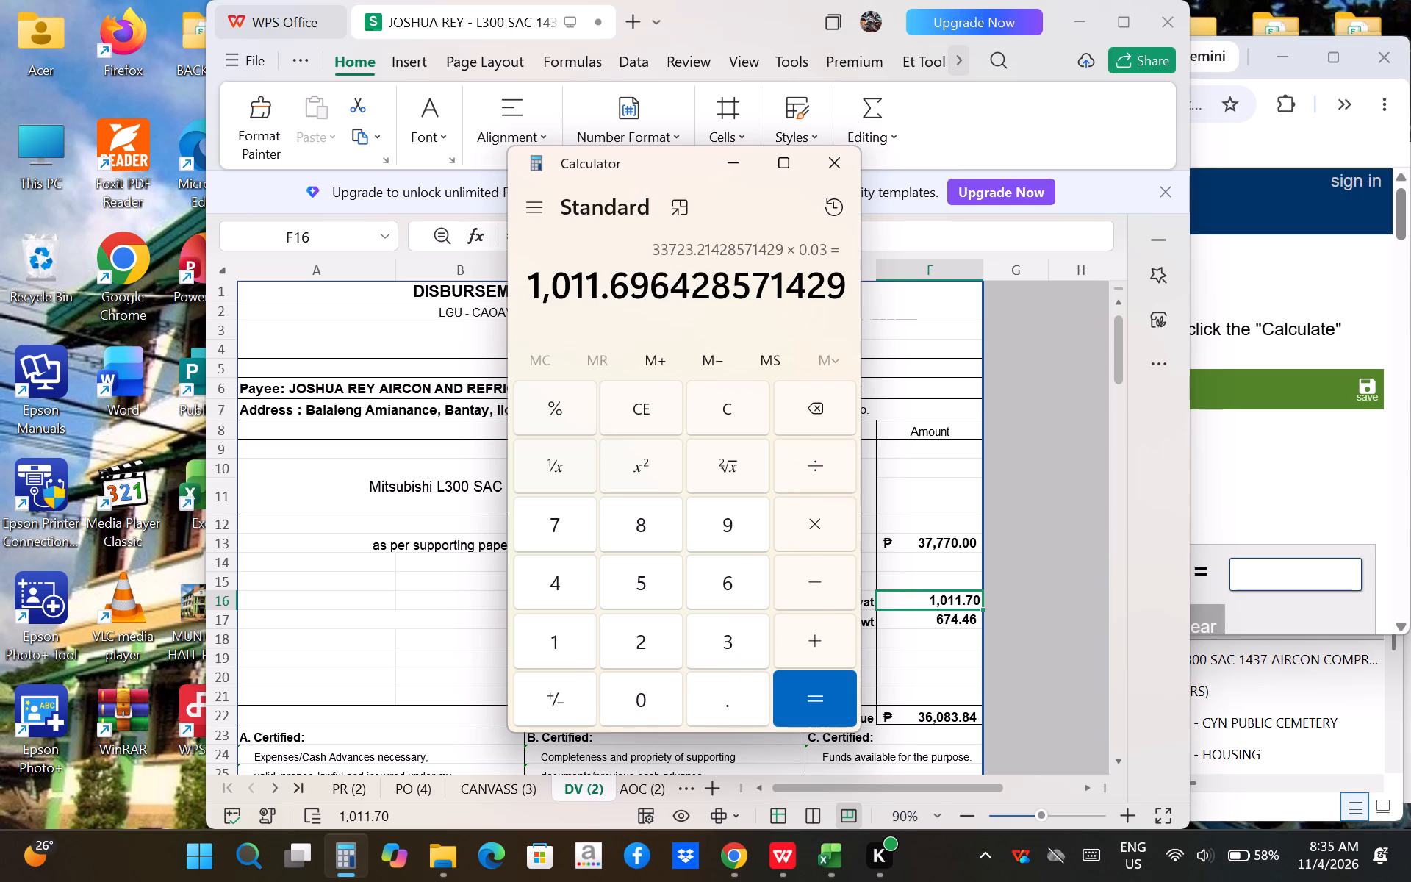
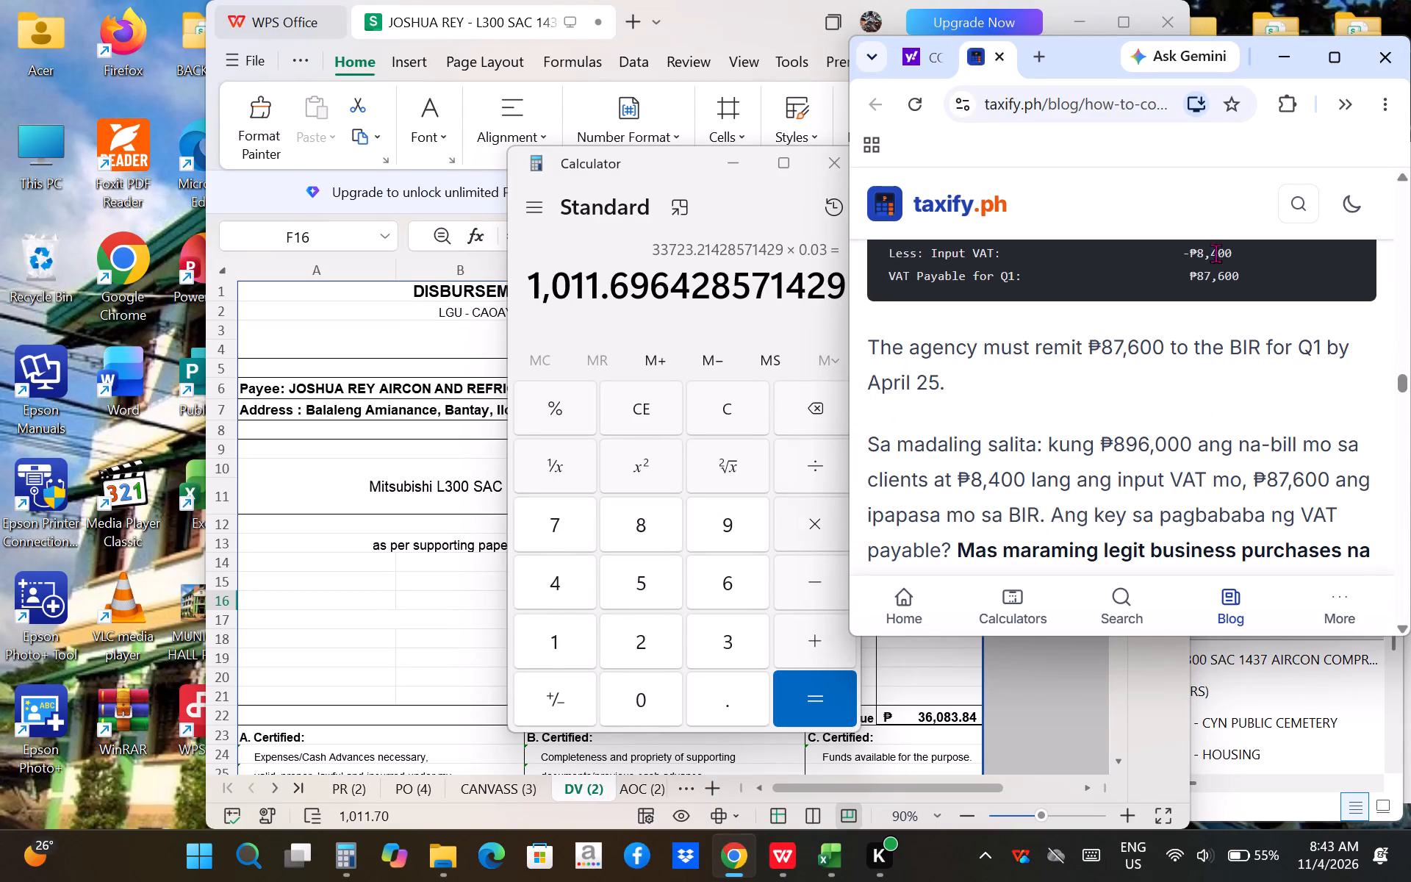
Switch from Calculator back to the L300 SAC 1436 disbursement voucher in WPS Office.
click(439, 570)
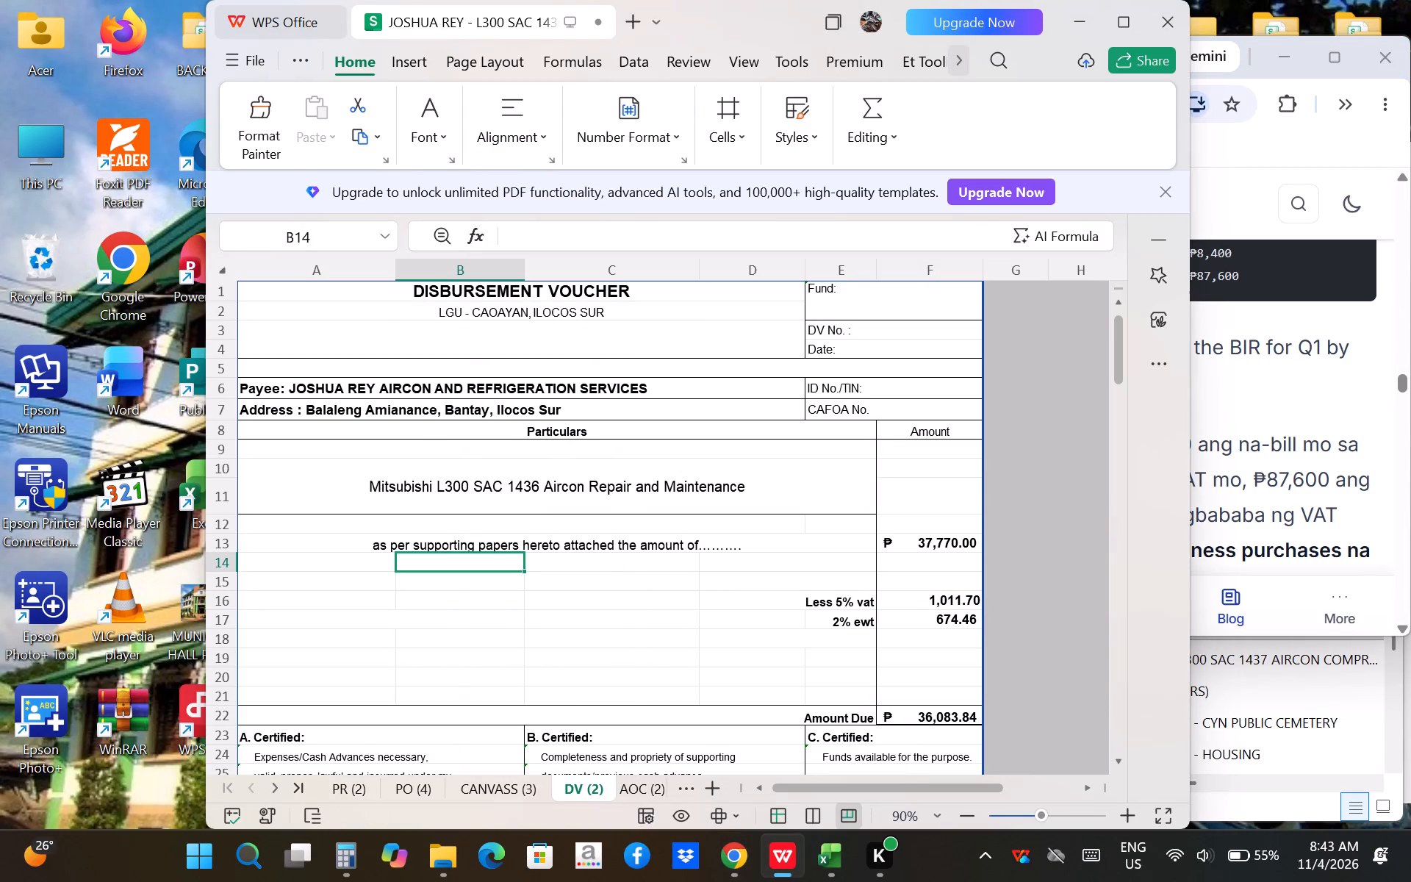